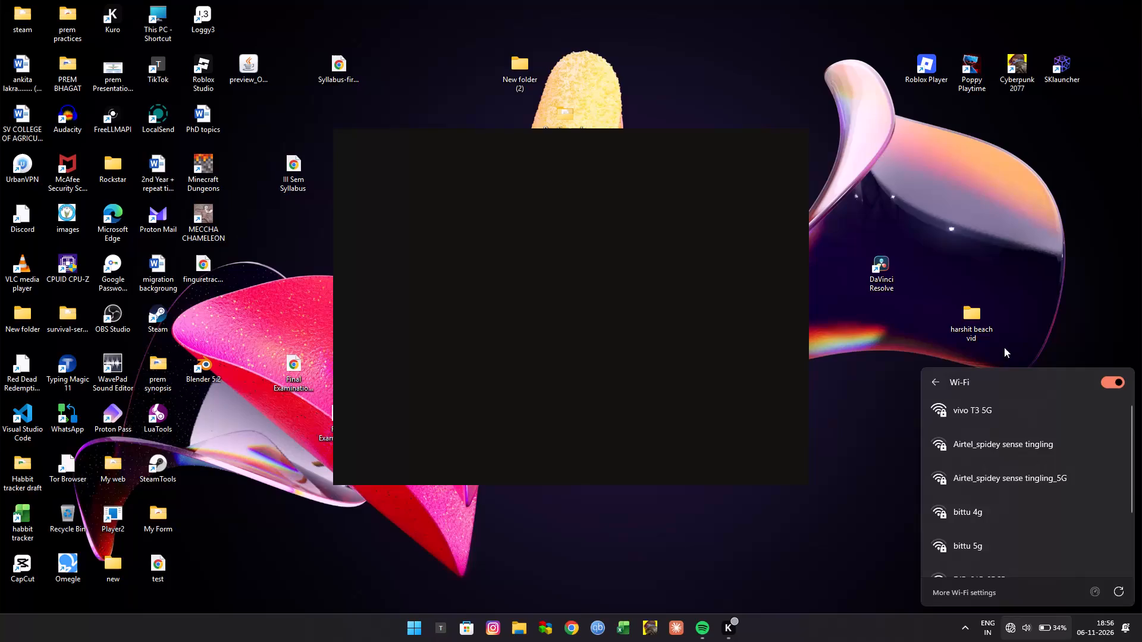
# Connect the computer to the vivo T3 5G Wi-Fi network with automatic connection enabled, and close the network list.
pyautogui.click(995, 418)
pyautogui.click(1048, 440)
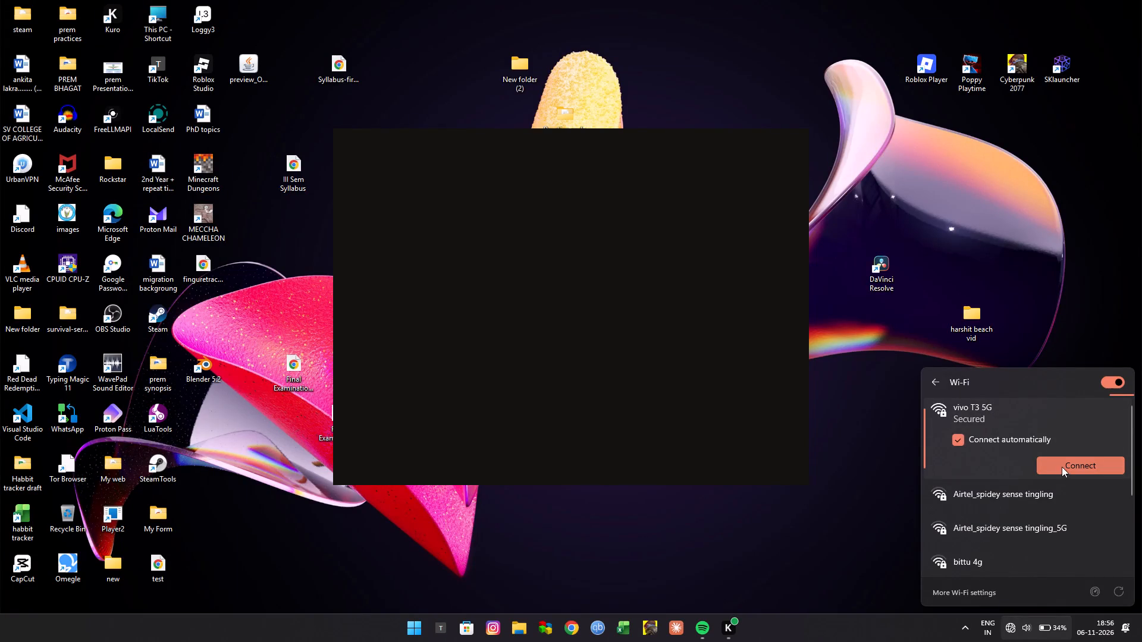
pyautogui.click(1063, 467)
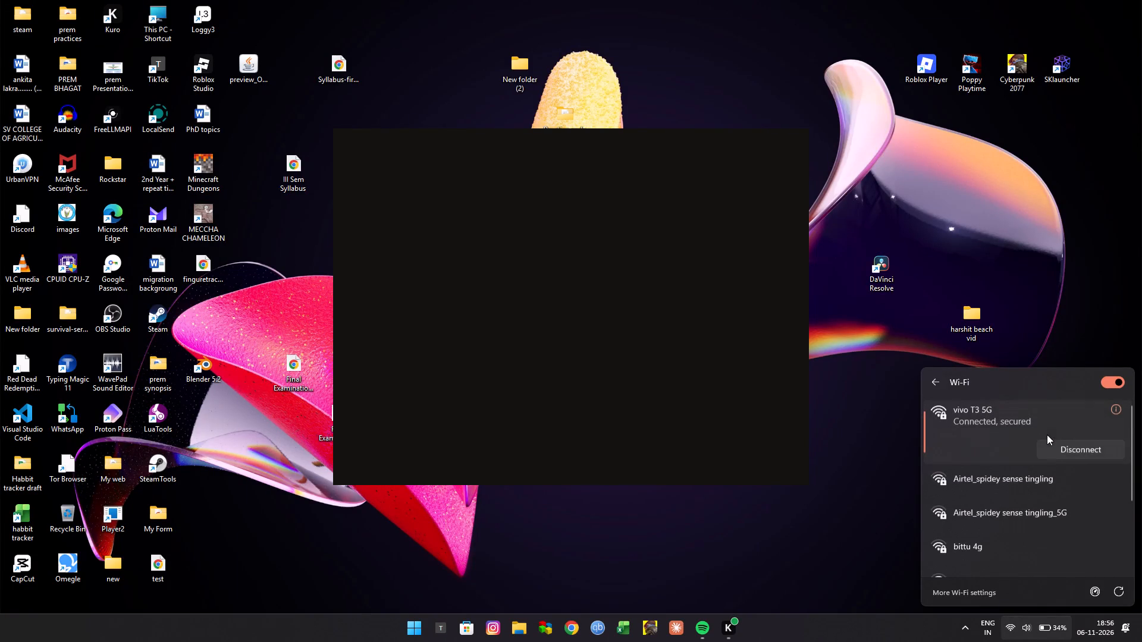
pyautogui.click(830, 316)
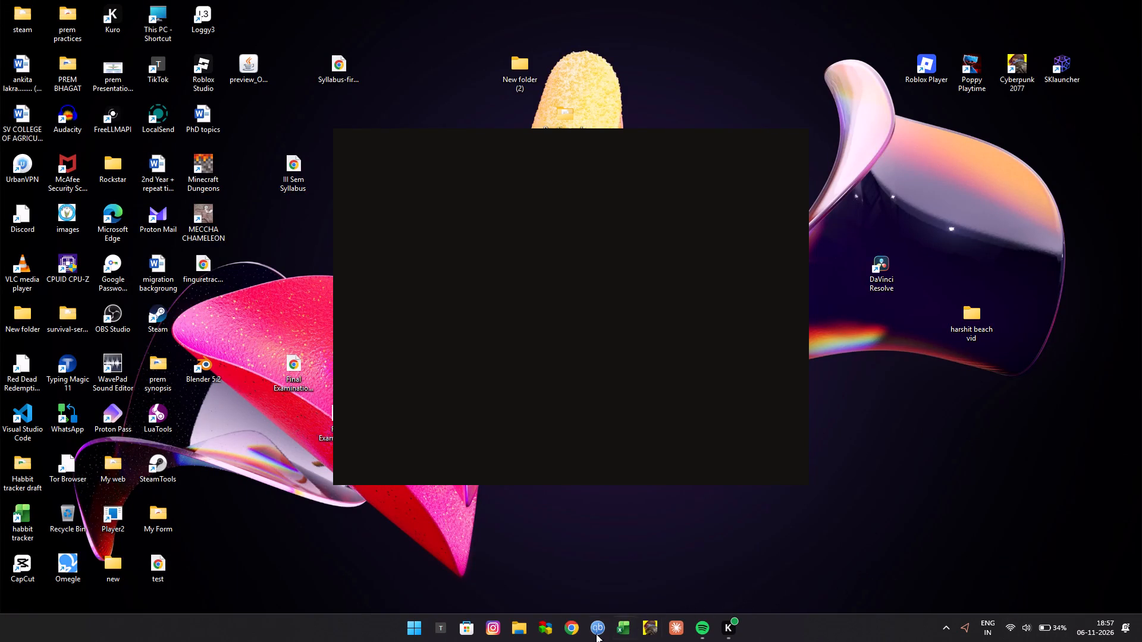
# Launch Roblox Player from the Games category of the installed apps.
pyautogui.click(419, 626)
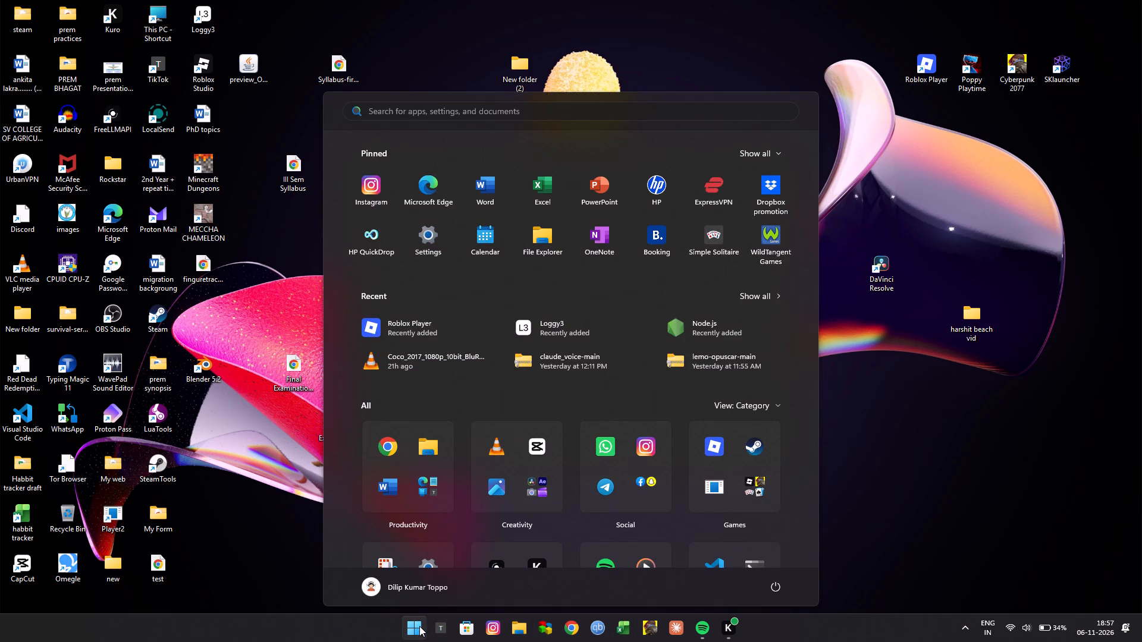
pyautogui.click(713, 453)
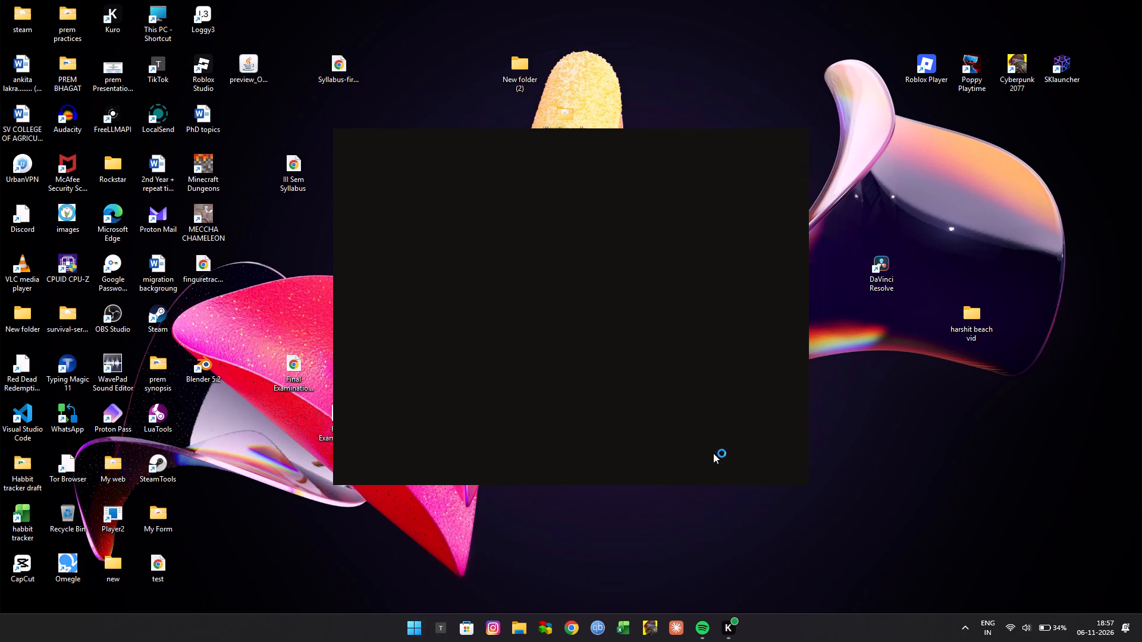
# Refresh the desktop while Roblox Player is loading.
pyautogui.rightClick(973, 385)
pyautogui.moveTo(1022, 203); pyautogui.dragTo(1025, 214)
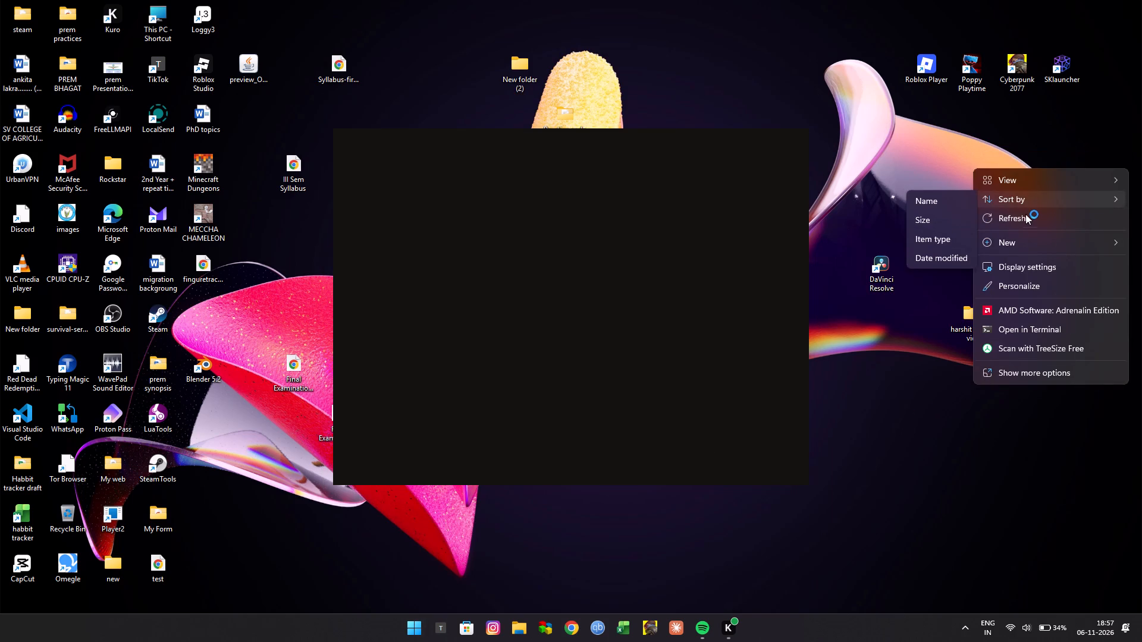
pyautogui.moveTo(1025, 214); pyautogui.dragTo(1025, 217)
pyautogui.click(1025, 217)
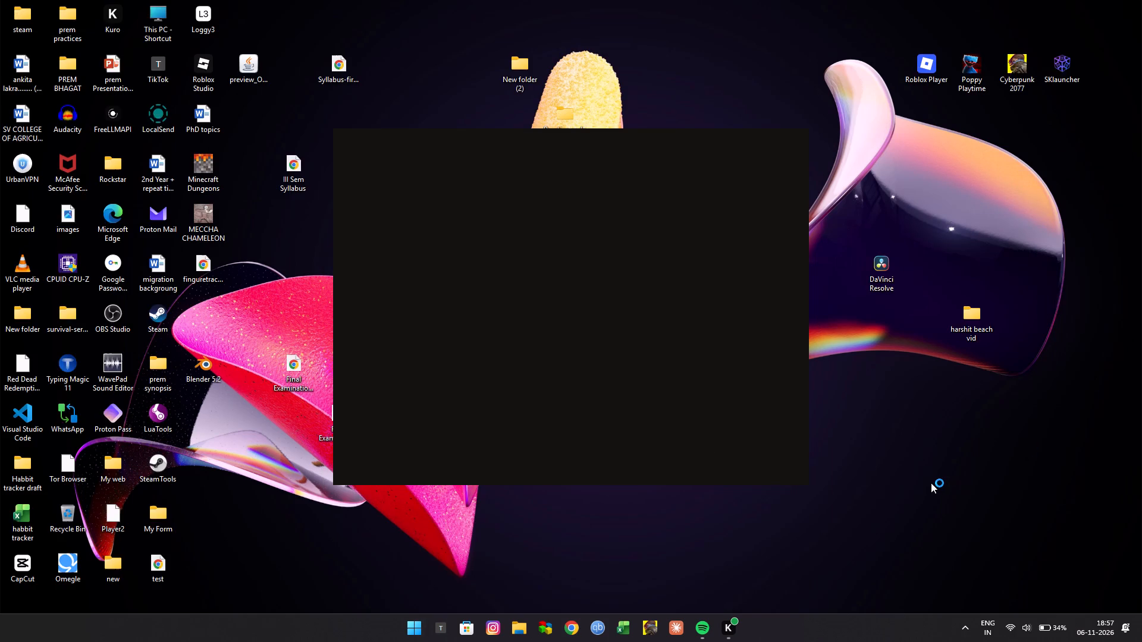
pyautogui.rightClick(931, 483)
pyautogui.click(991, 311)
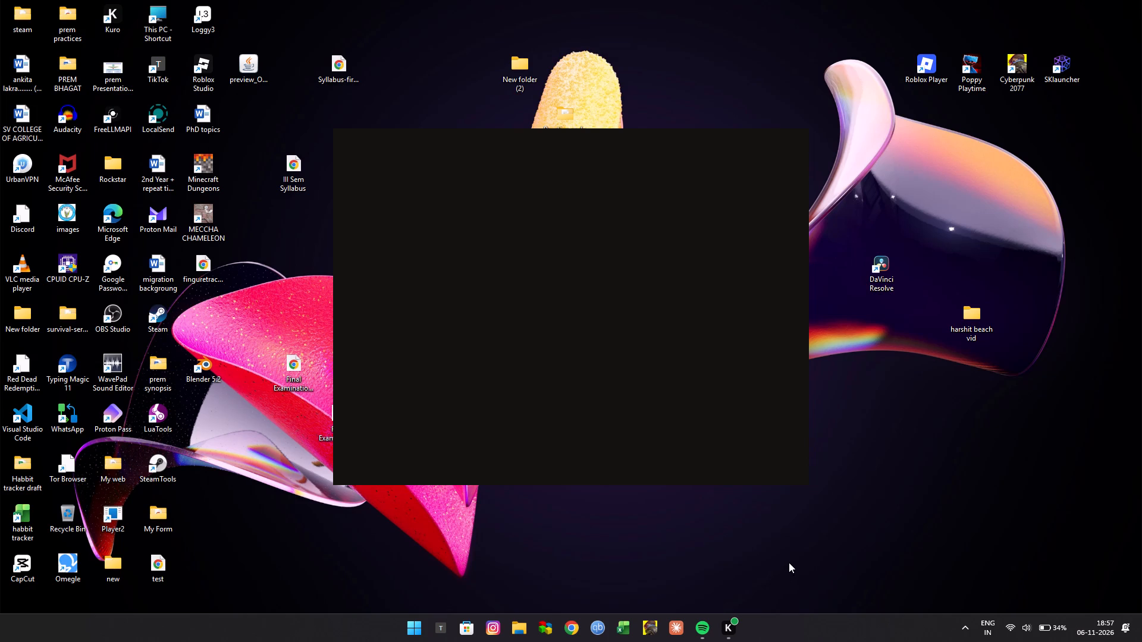
# Search for "cap" and launch the CapCut app.
pyautogui.click(423, 624)
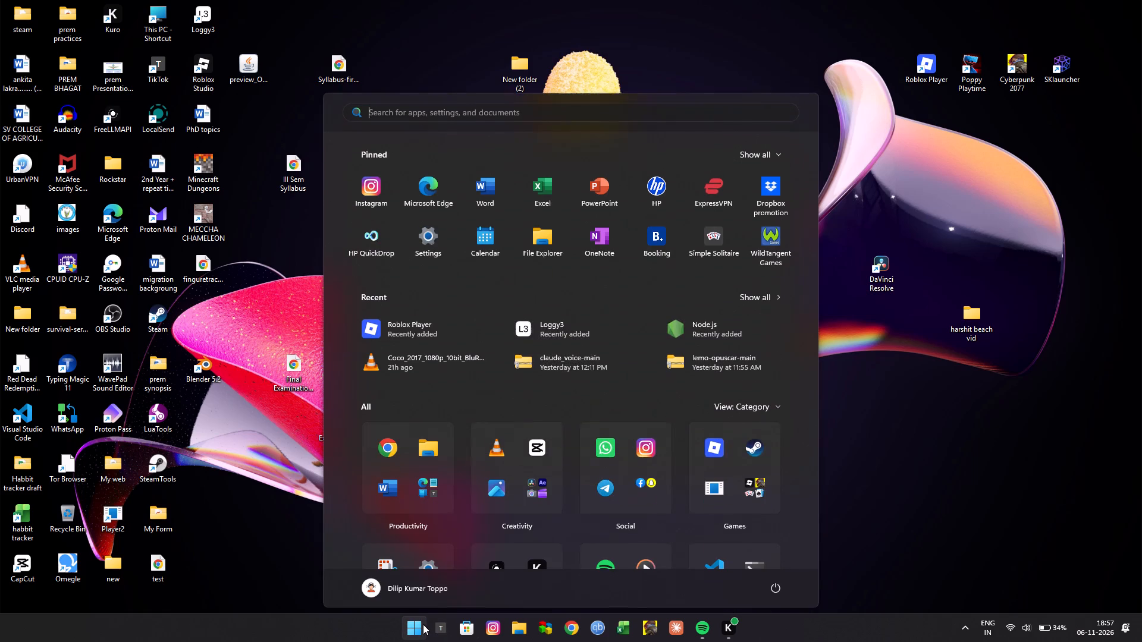
pyautogui.write('cap')
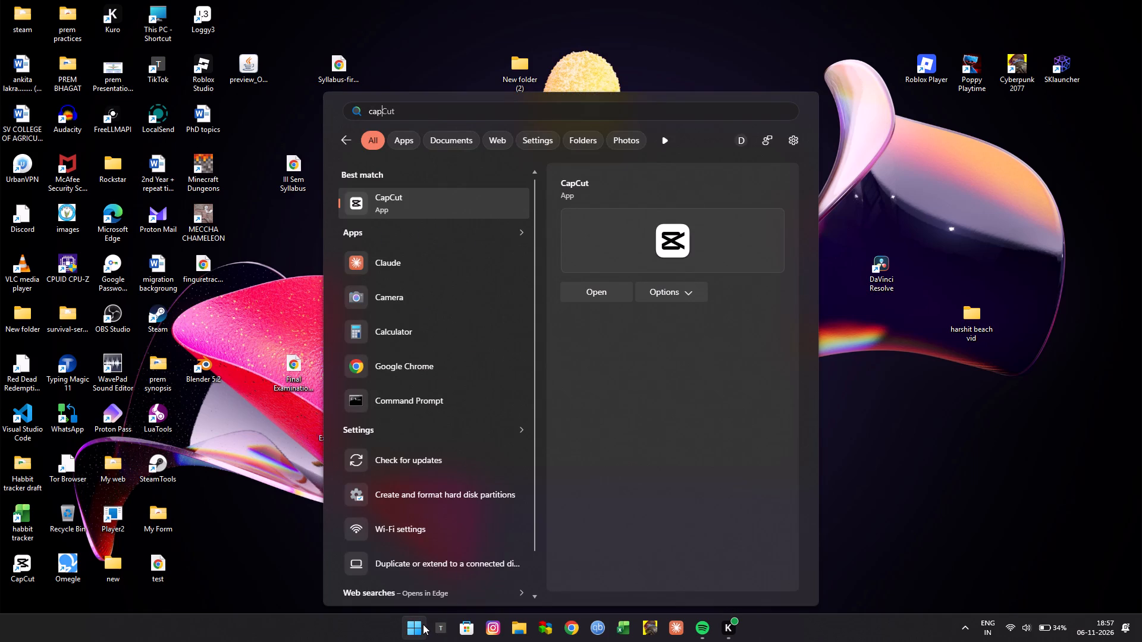
pyautogui.press('Return')
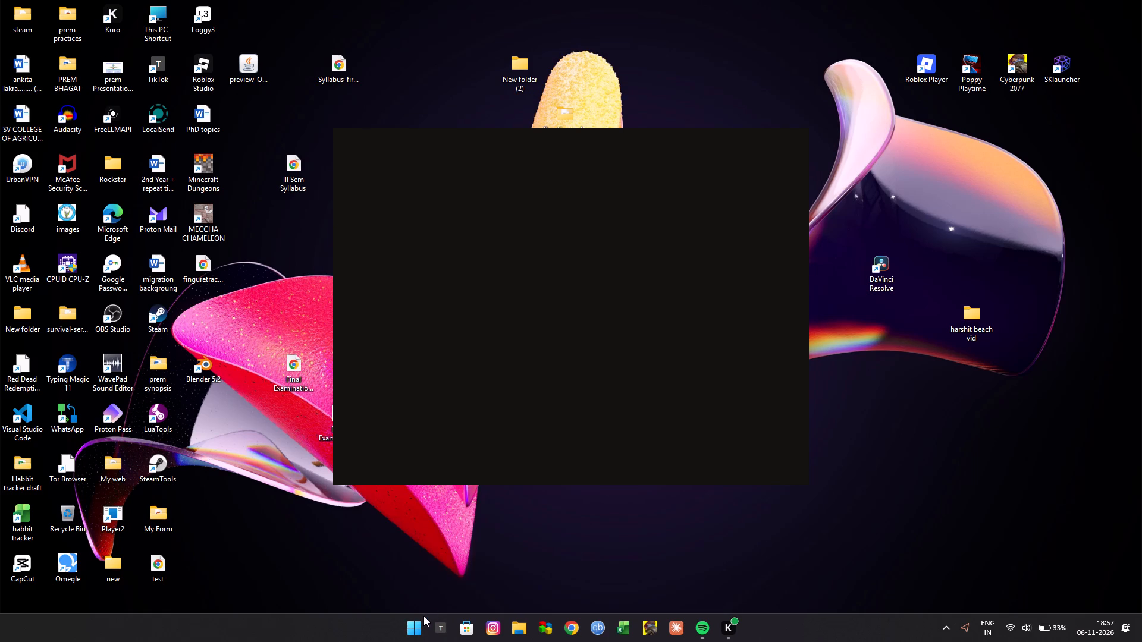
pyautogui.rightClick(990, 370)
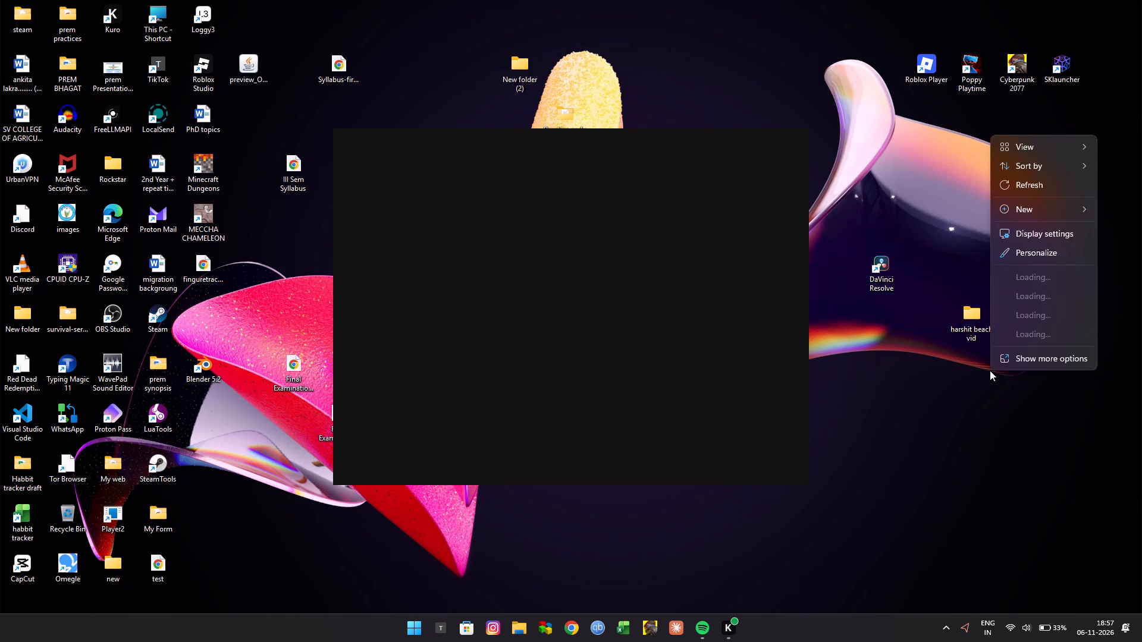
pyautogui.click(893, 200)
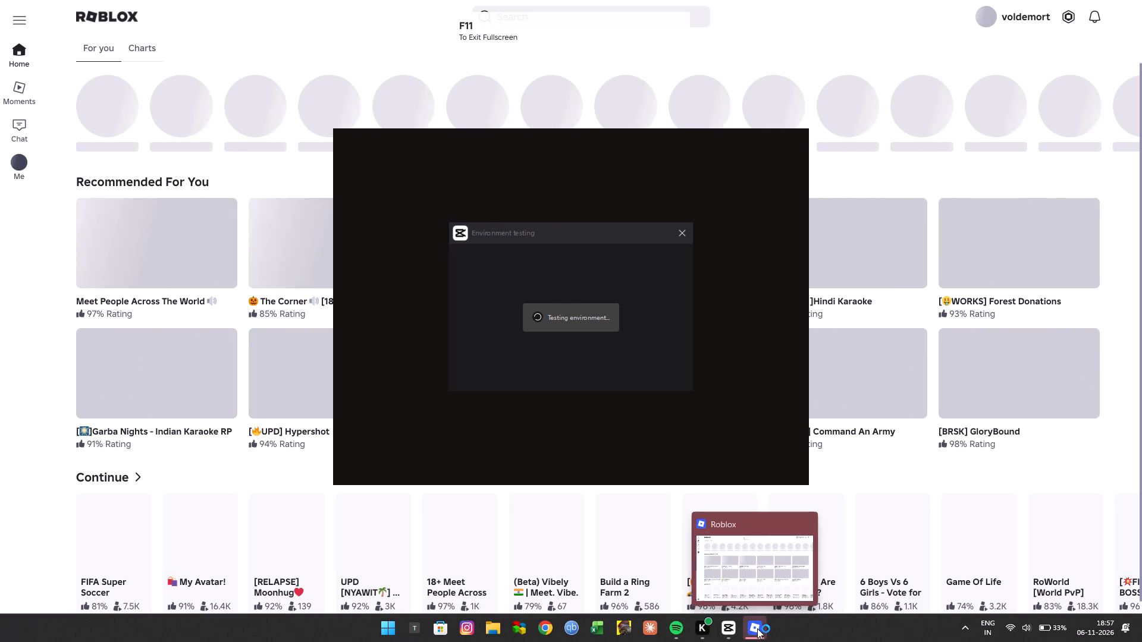
# End the running Roblox Player task.
pyautogui.rightClick(757, 628)
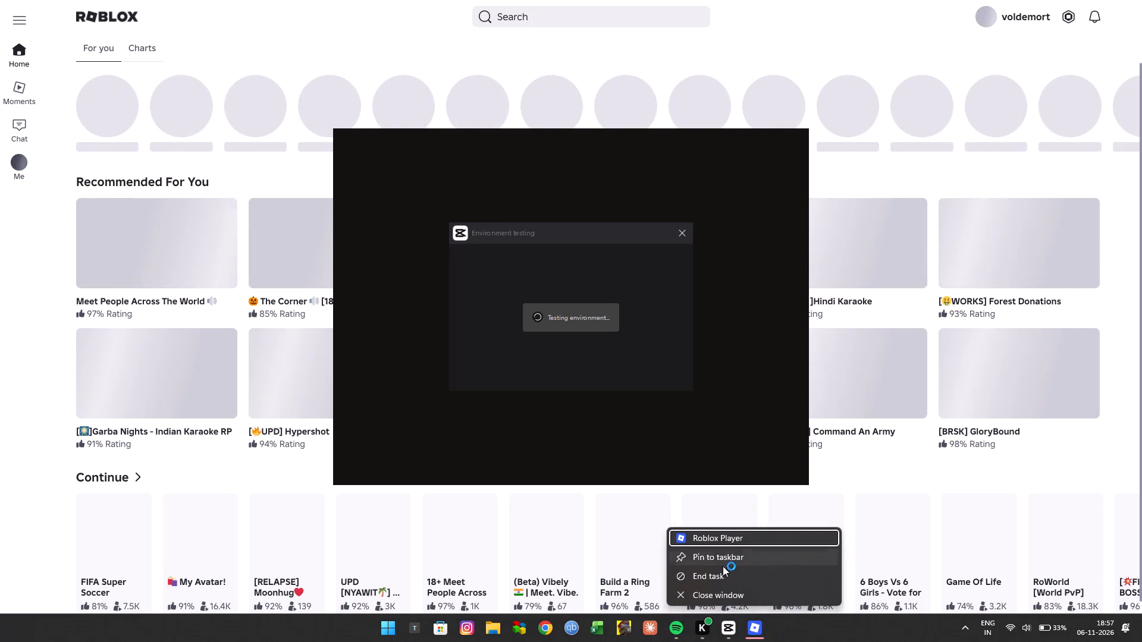
pyautogui.click(725, 574)
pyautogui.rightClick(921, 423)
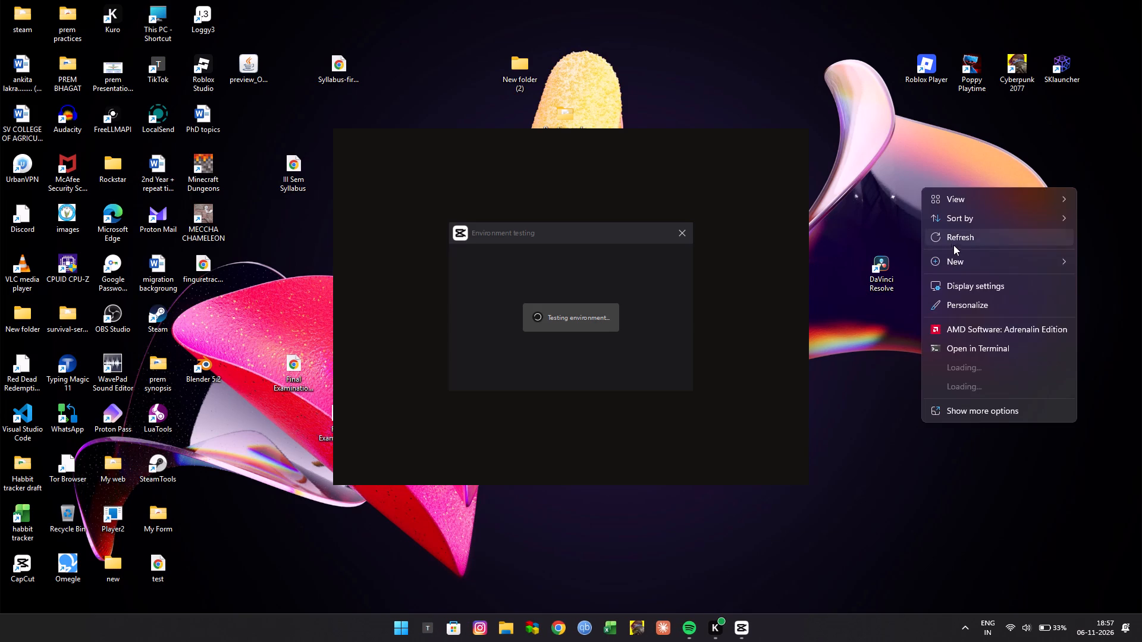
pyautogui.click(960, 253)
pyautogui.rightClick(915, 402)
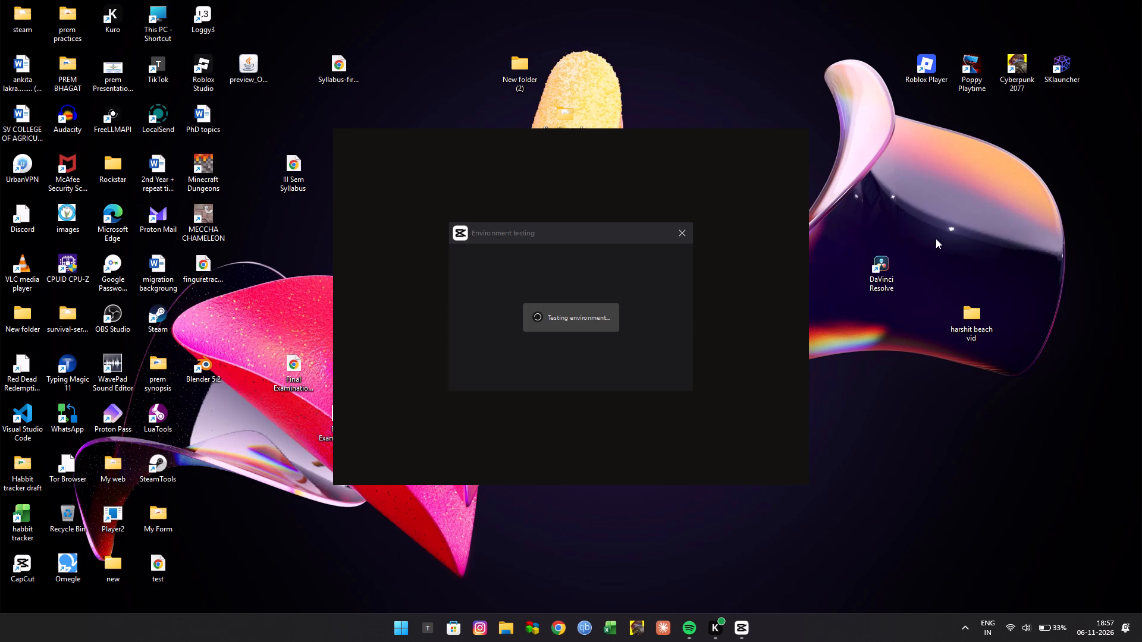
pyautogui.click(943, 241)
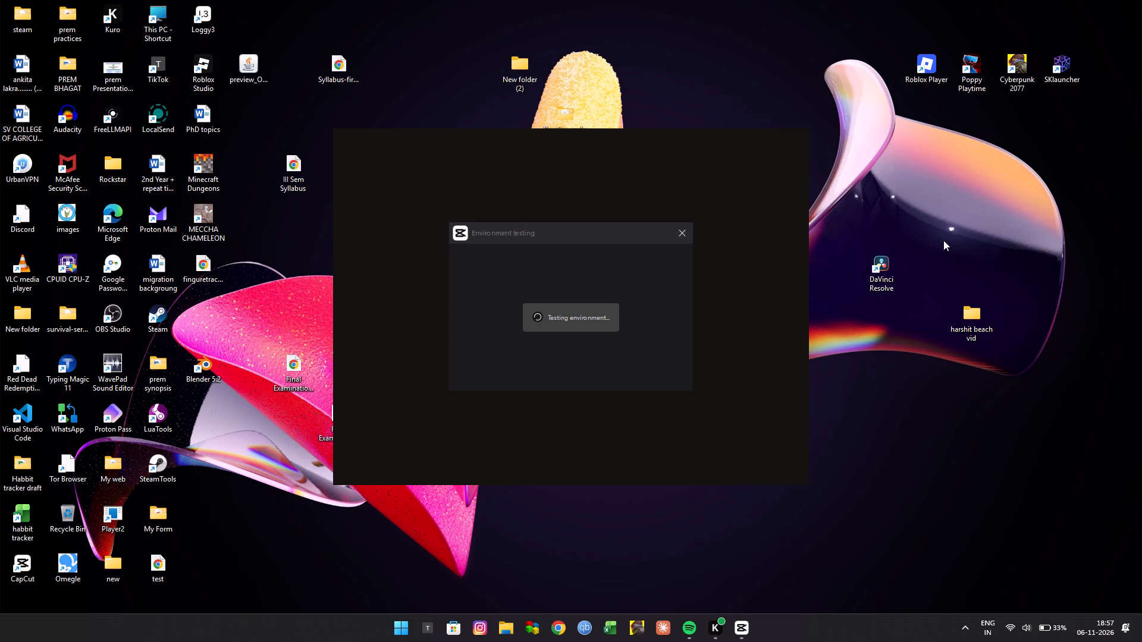
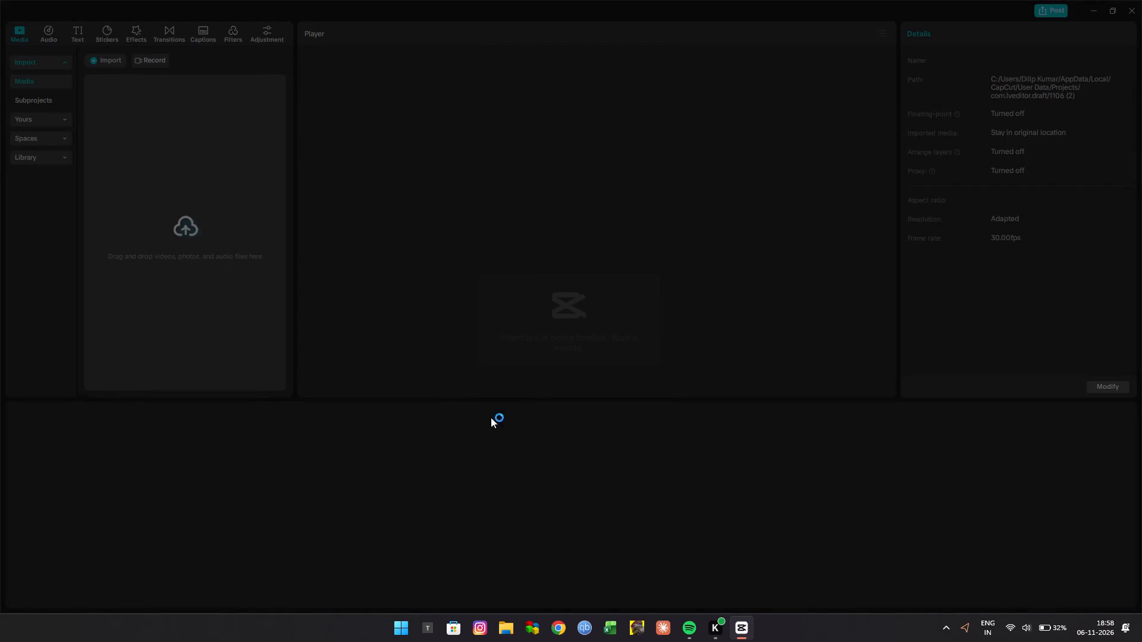
pyautogui.click(111, 252)
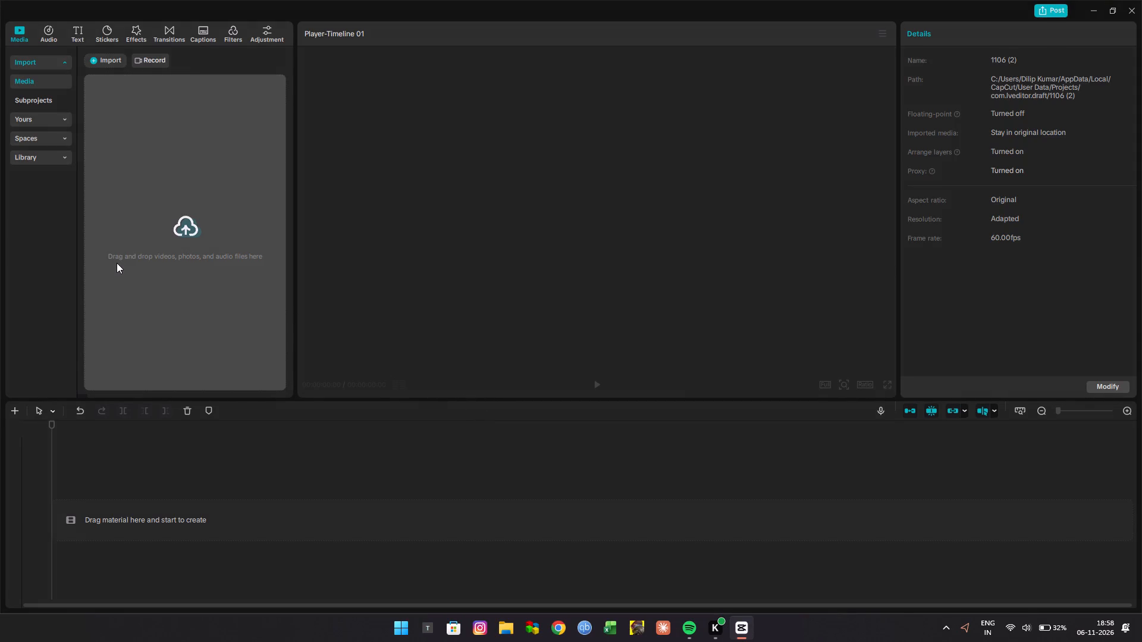
pyautogui.click(167, 246)
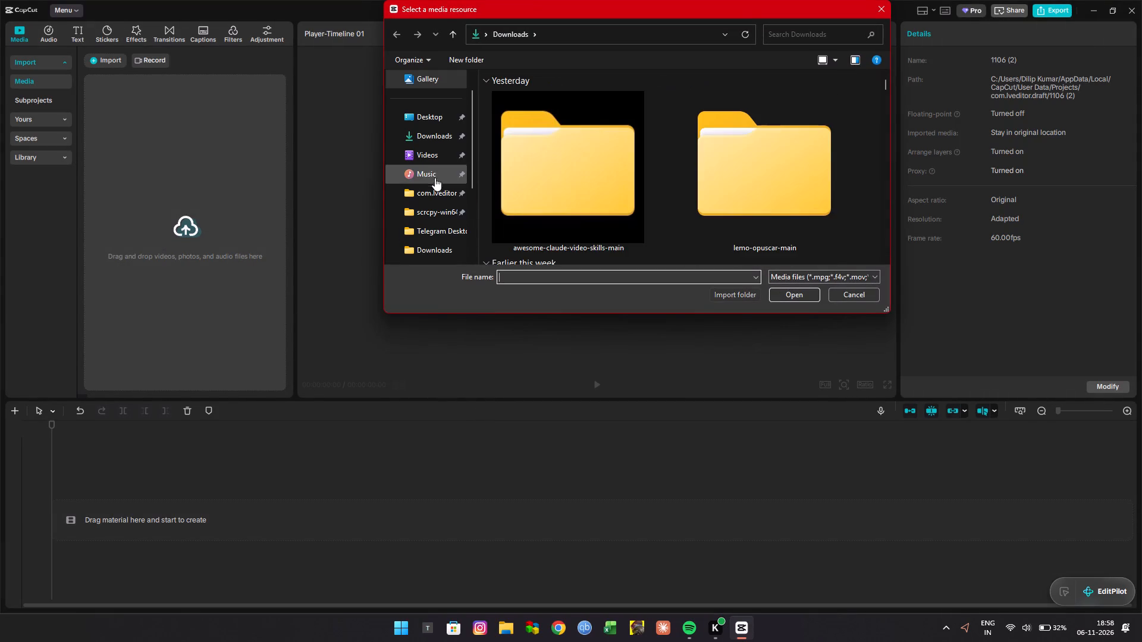
pyautogui.scroll(-7, 466, 197)
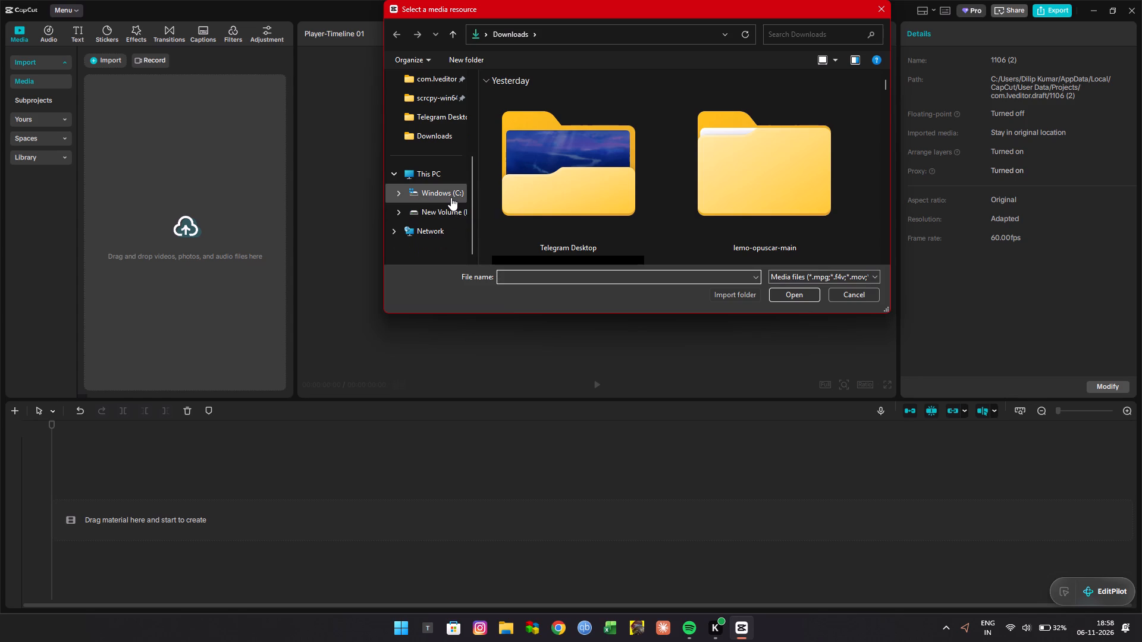
pyautogui.click(451, 197)
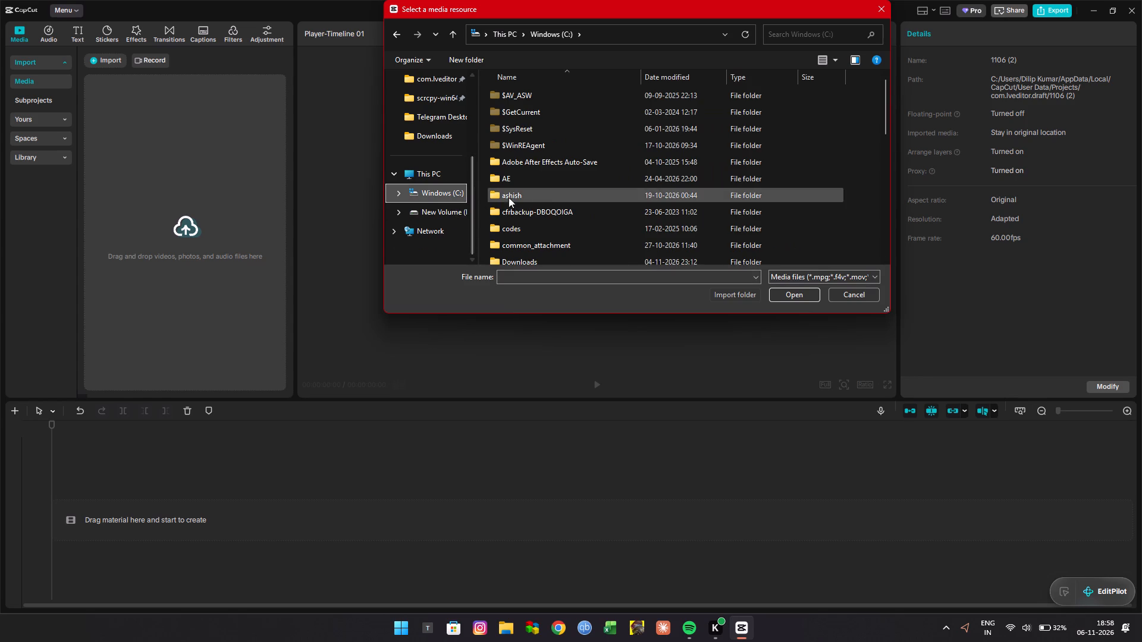
pyautogui.scroll(-4, 563, 206)
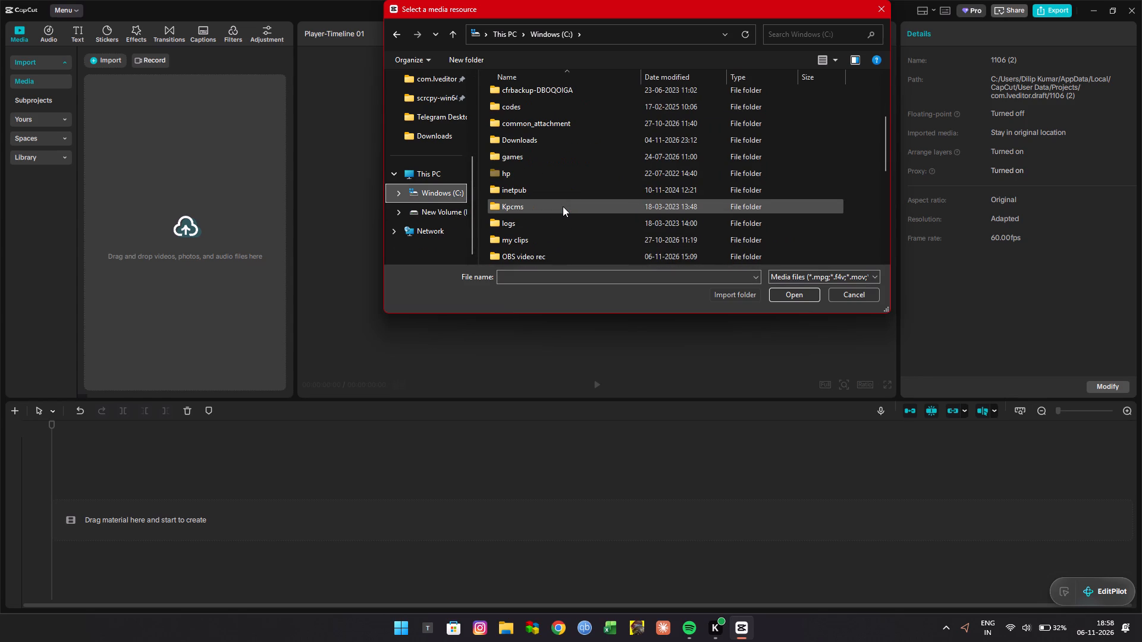
pyautogui.scroll(-2, 563, 206)
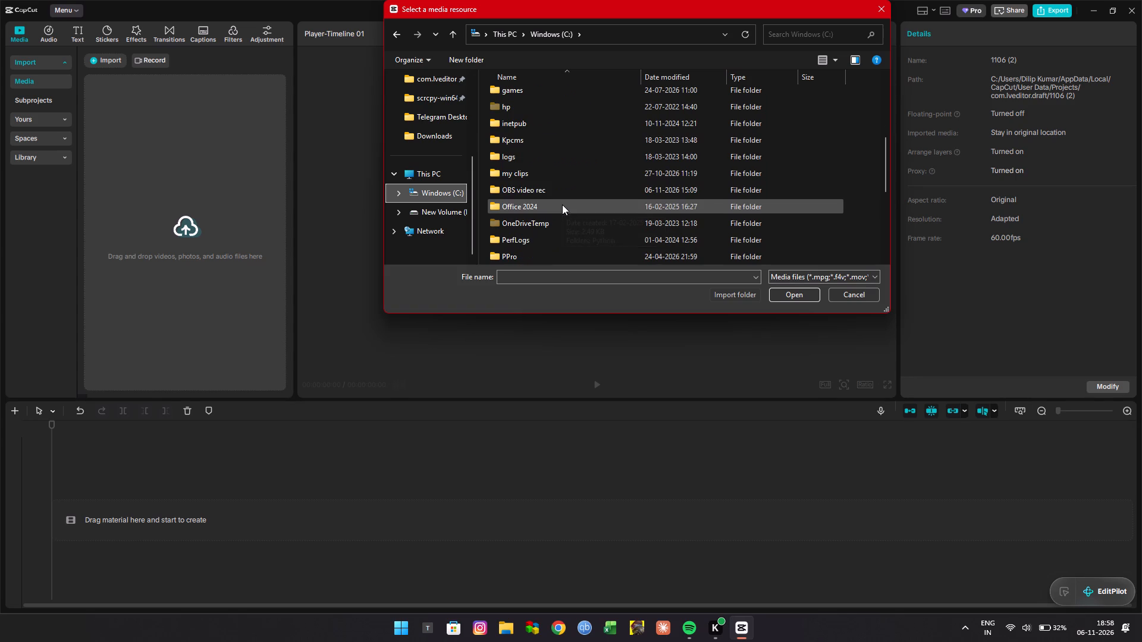
pyautogui.doubleClick(555, 196)
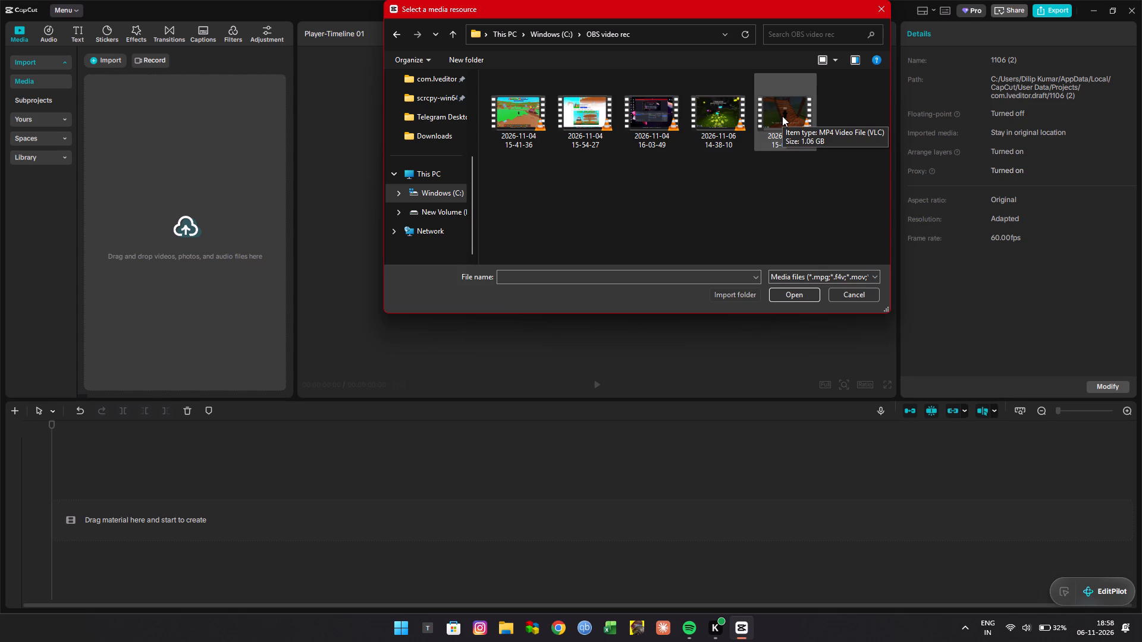
pyautogui.moveTo(835, 113); pyautogui.dragTo(727, 111)
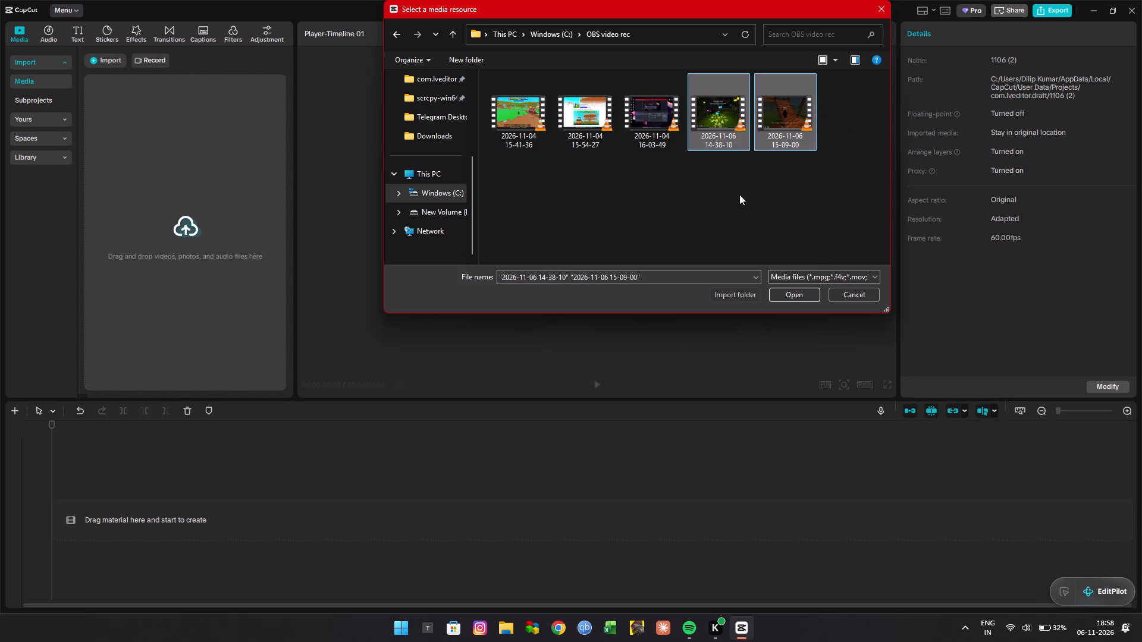
pyautogui.click(780, 295)
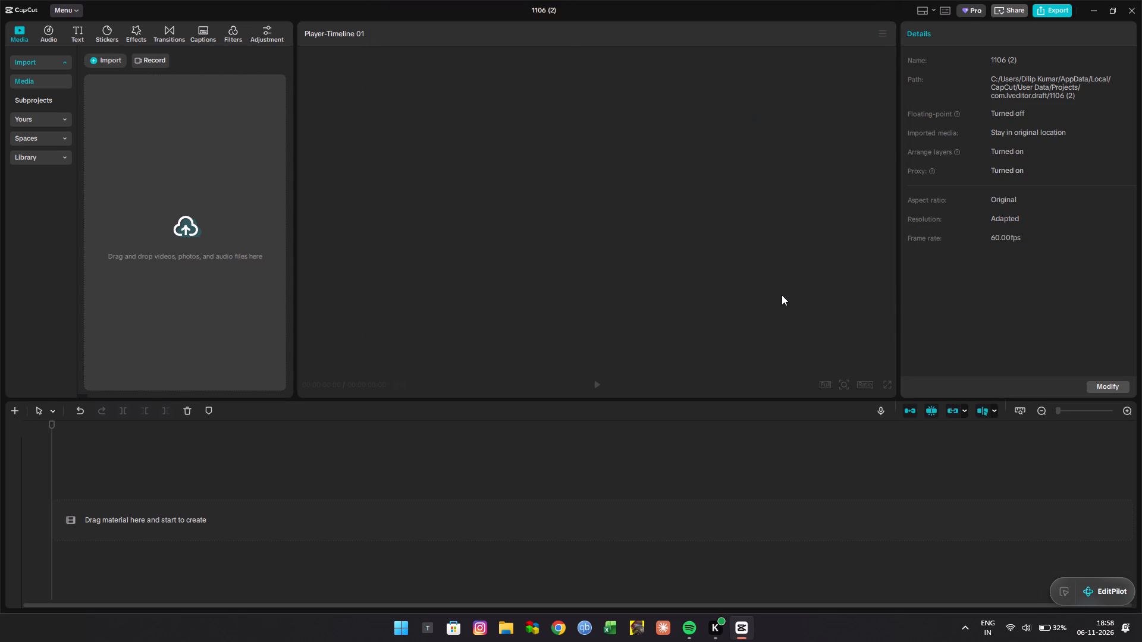
pyautogui.click(227, 227)
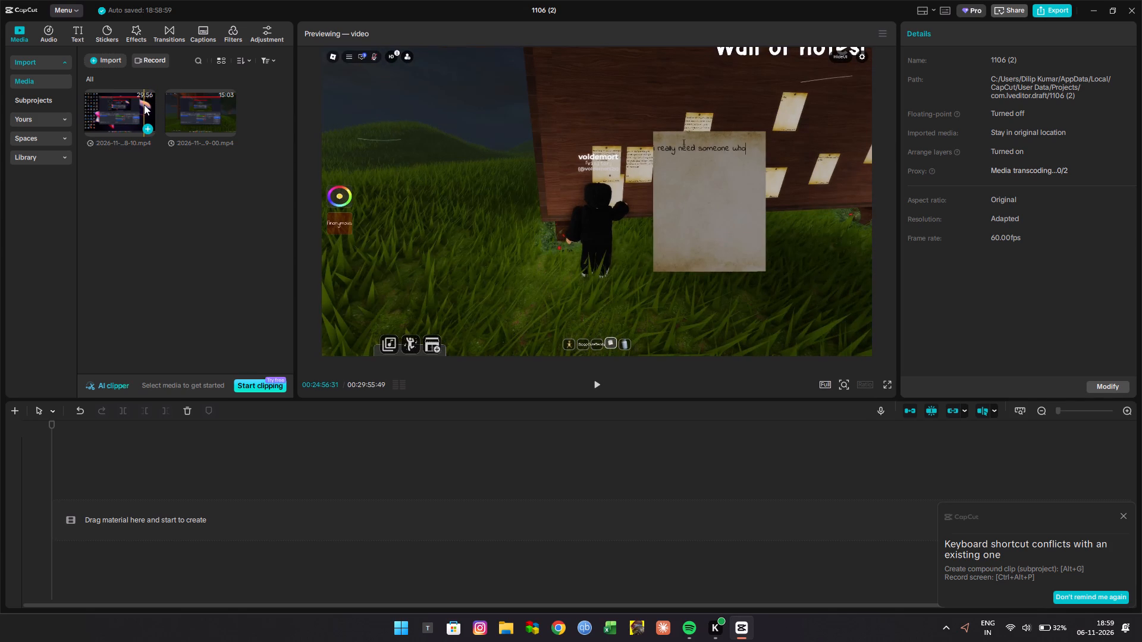
pyautogui.moveTo(144, 105); pyautogui.dragTo(108, 493)
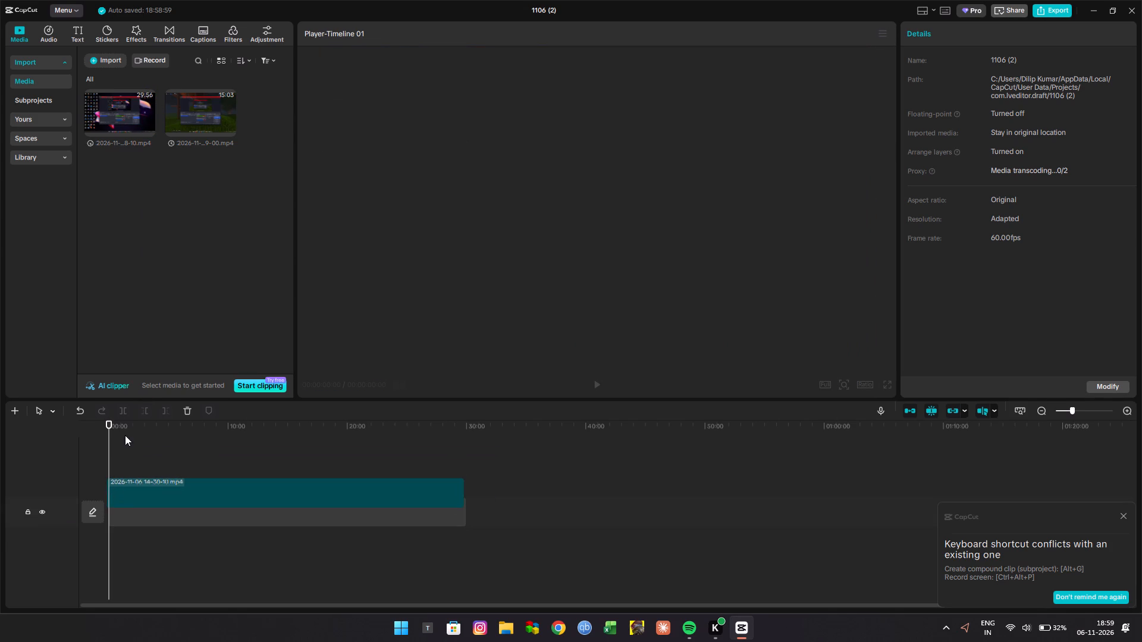
# Split the timeline clip at about 00:25:23:13, in the note-writing scene, and delete the part before the cut.
pyautogui.click(120, 428)
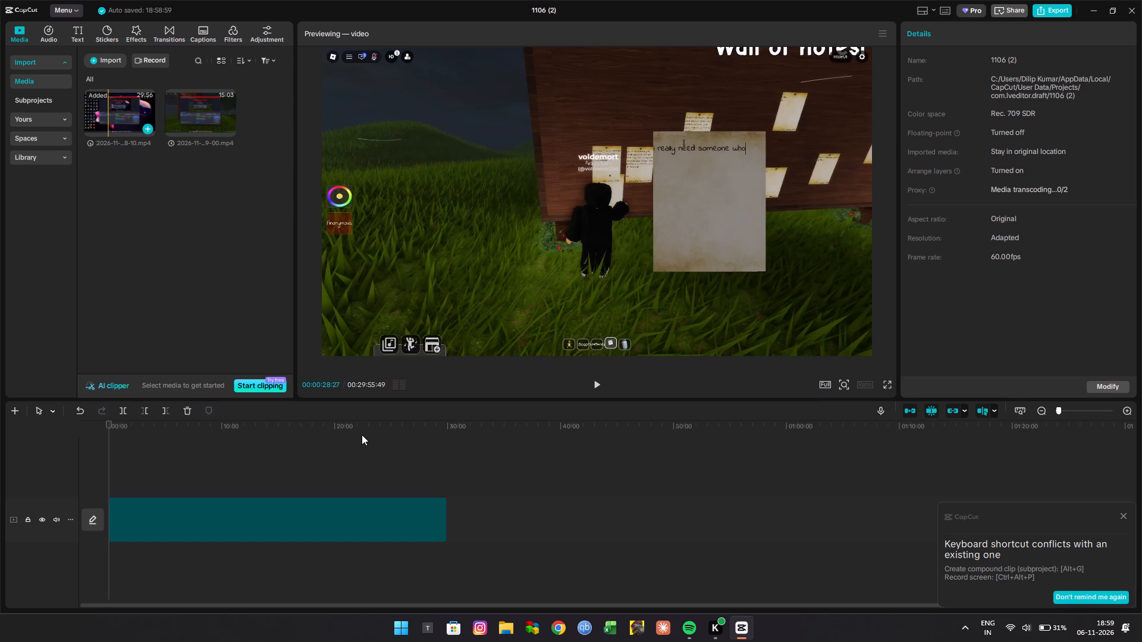
pyautogui.click(394, 427)
pyautogui.moveTo(394, 427); pyautogui.dragTo(393, 427)
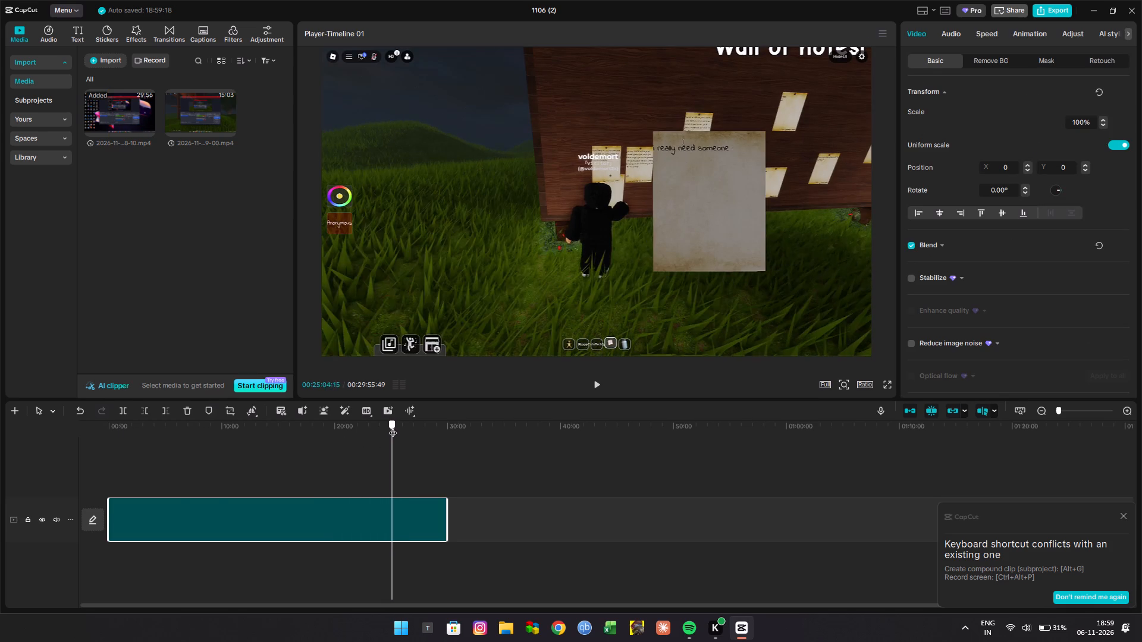
pyautogui.moveTo(393, 427); pyautogui.dragTo(410, 427)
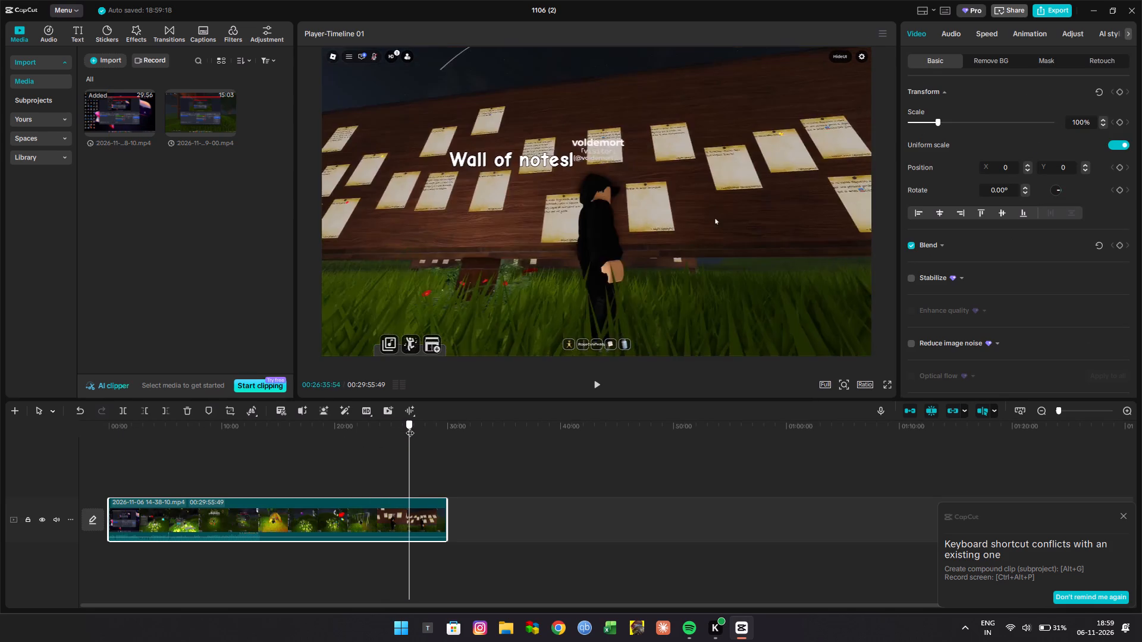
pyautogui.moveTo(410, 427); pyautogui.dragTo(402, 427)
pyautogui.click(387, 506)
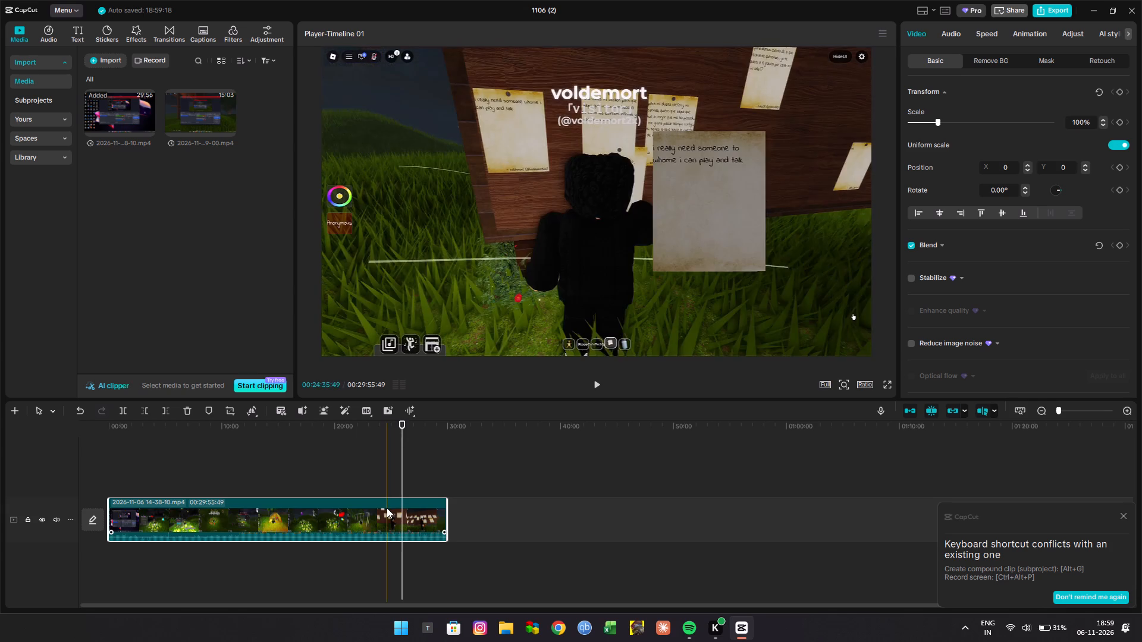
pyautogui.hotkey('ctrl', 'b')
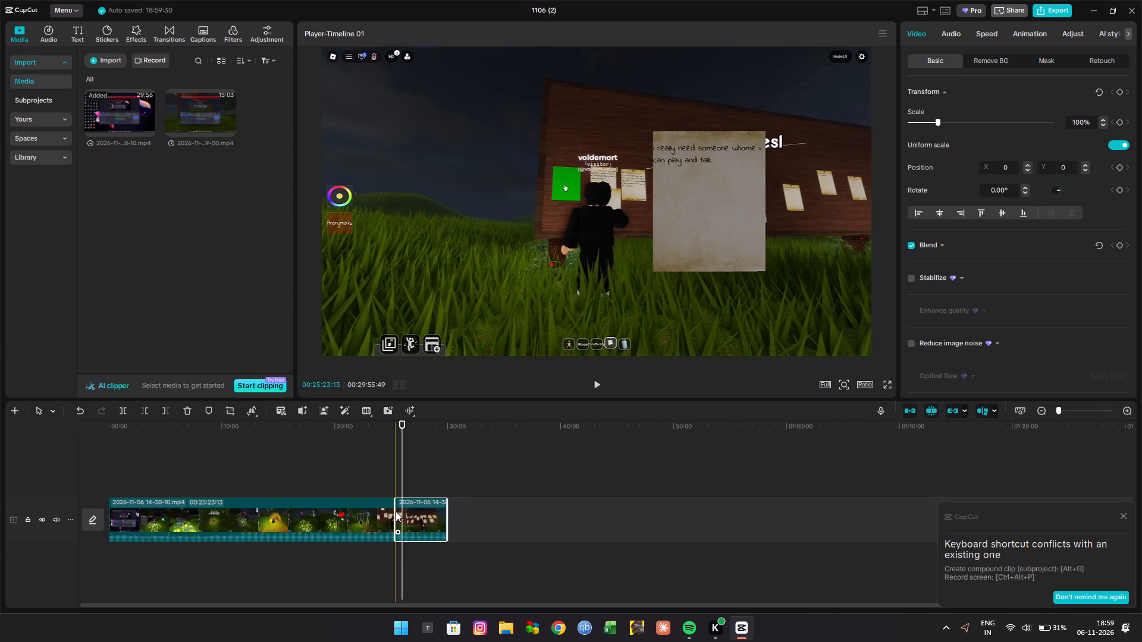
pyautogui.click(384, 515)
pyautogui.press('BackSpace')
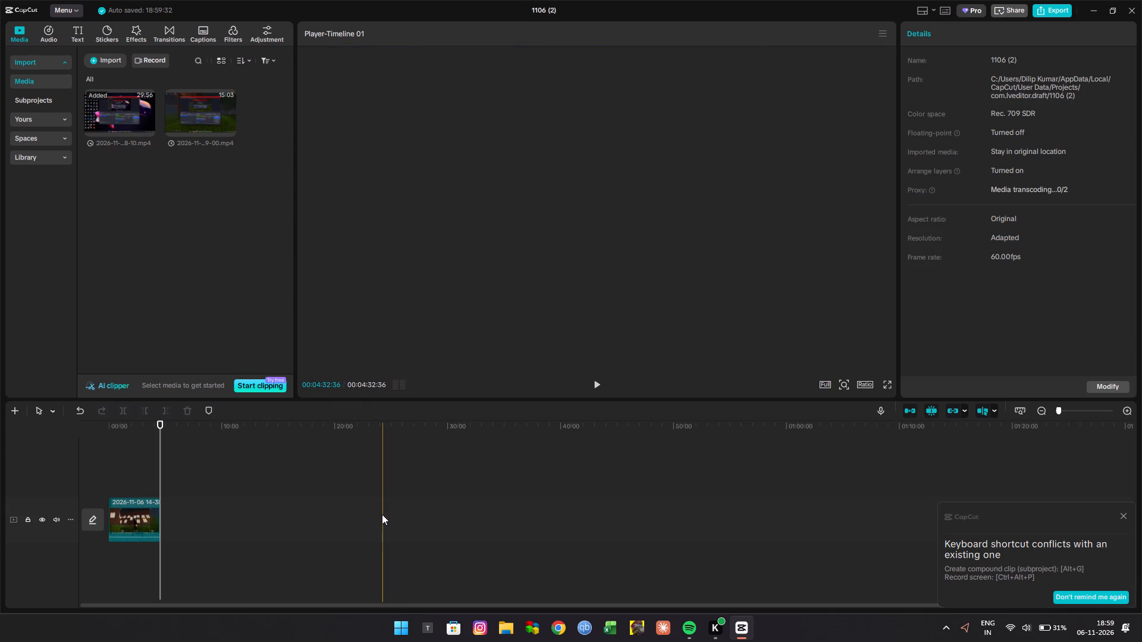
# Preview the remaining clip's opening and trim its start, shortening the clip to about 3 min 19 s.
pyautogui.click(144, 465)
pyautogui.moveTo(144, 465); pyautogui.dragTo(61, 473)
pyautogui.press('space')
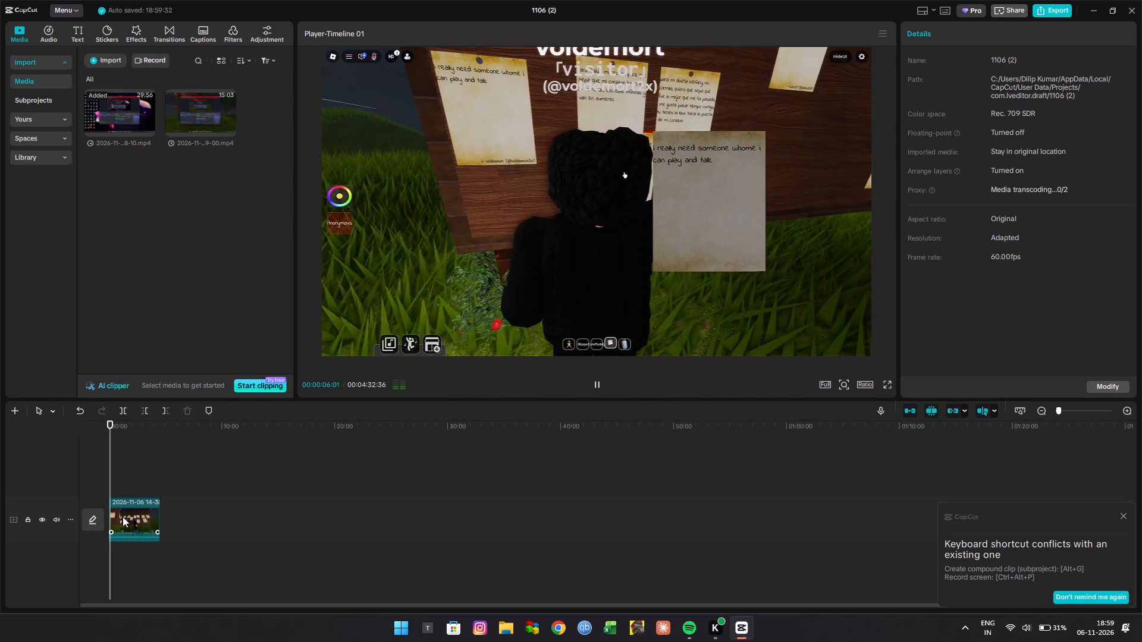
pyautogui.click(123, 517)
pyautogui.moveTo(106, 518); pyautogui.dragTo(120, 520)
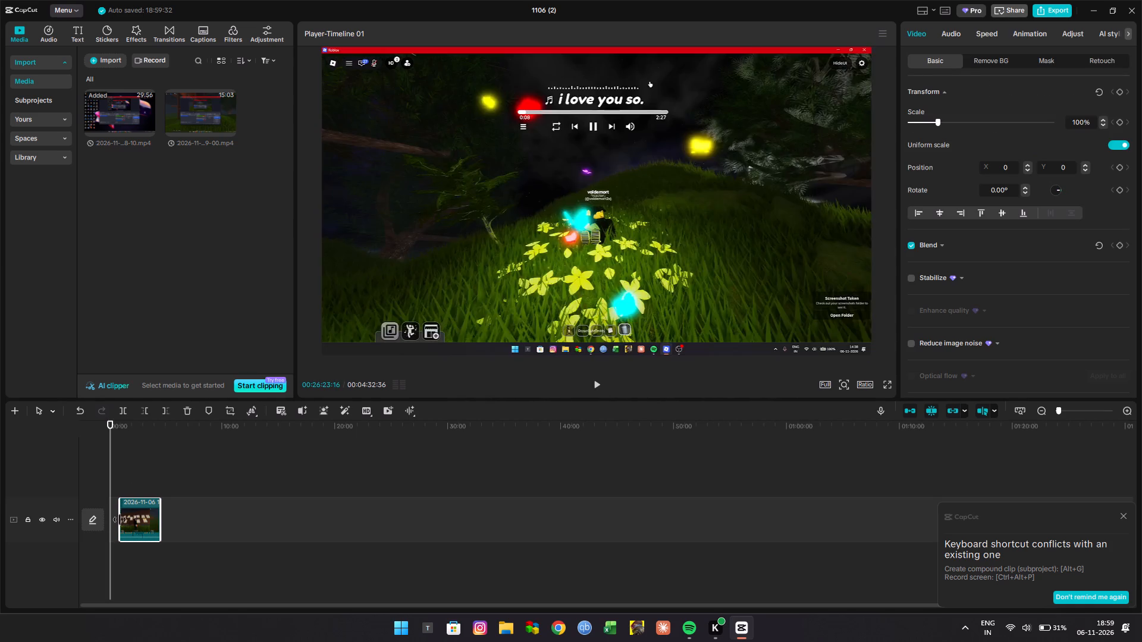
pyautogui.moveTo(120, 520); pyautogui.dragTo(121, 520)
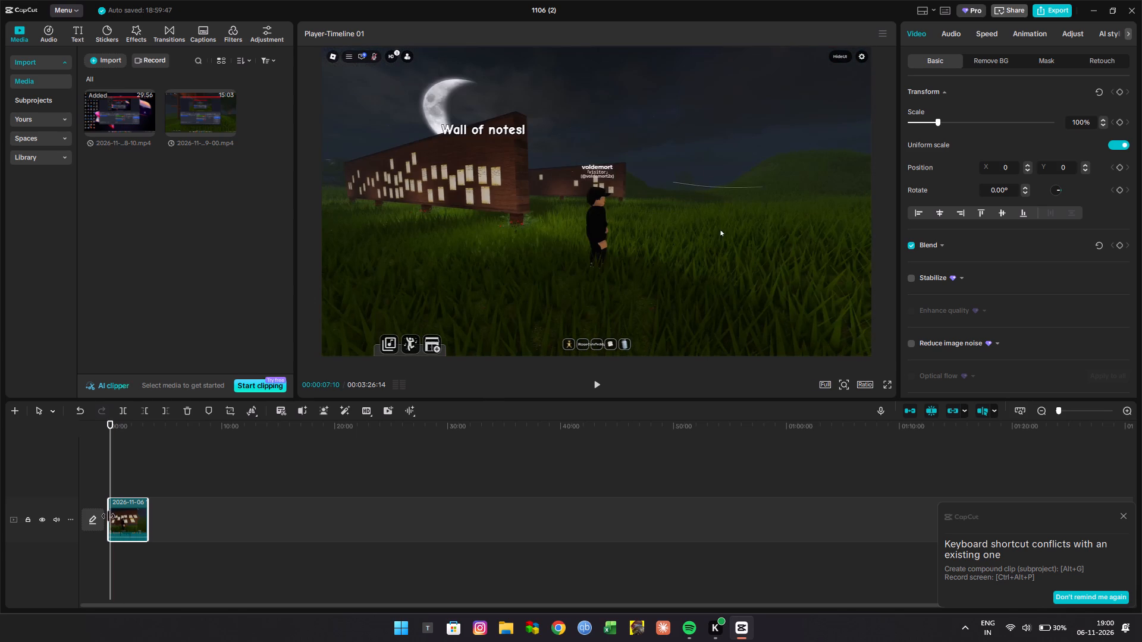
pyautogui.click(108, 516)
pyautogui.moveTo(108, 516); pyautogui.dragTo(114, 516)
# Play the clip from its start, split it at about 00:00:13:51 and delete the opening segment.
pyautogui.click(105, 461)
pyautogui.moveTo(105, 461); pyautogui.dragTo(90, 460)
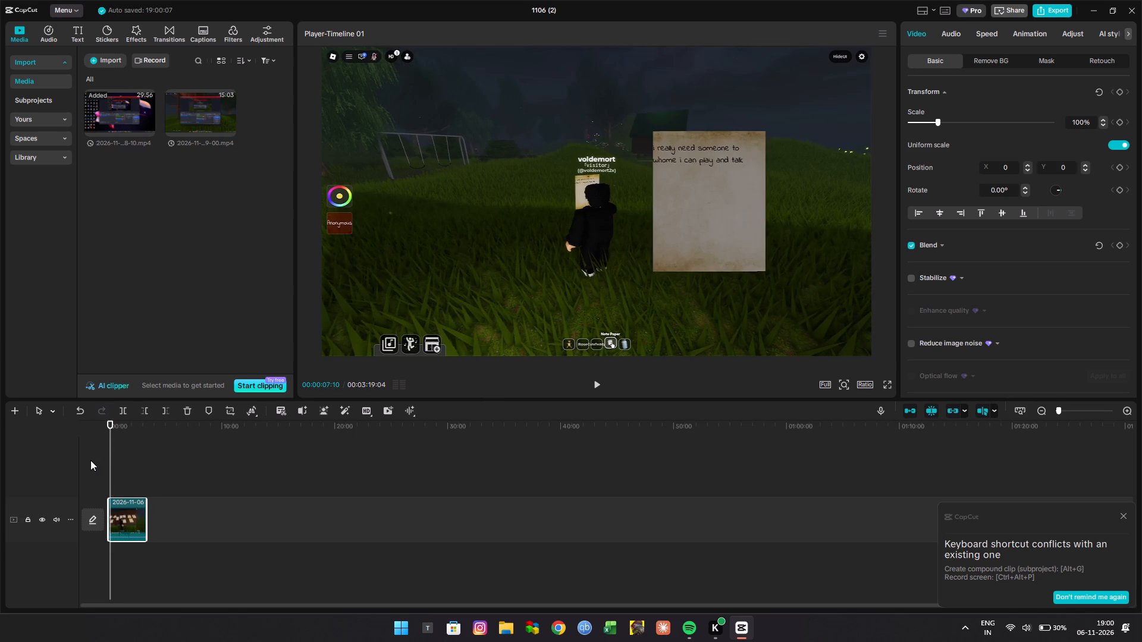
pyautogui.moveTo(109, 427); pyautogui.dragTo(98, 427)
pyautogui.press('space')
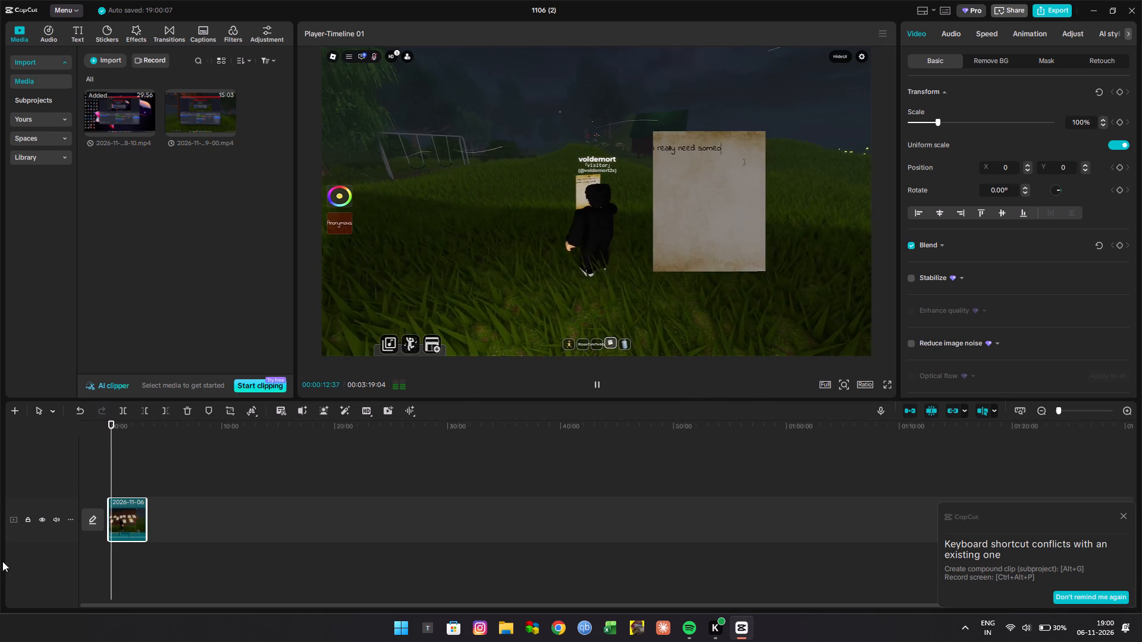
pyautogui.press('space')
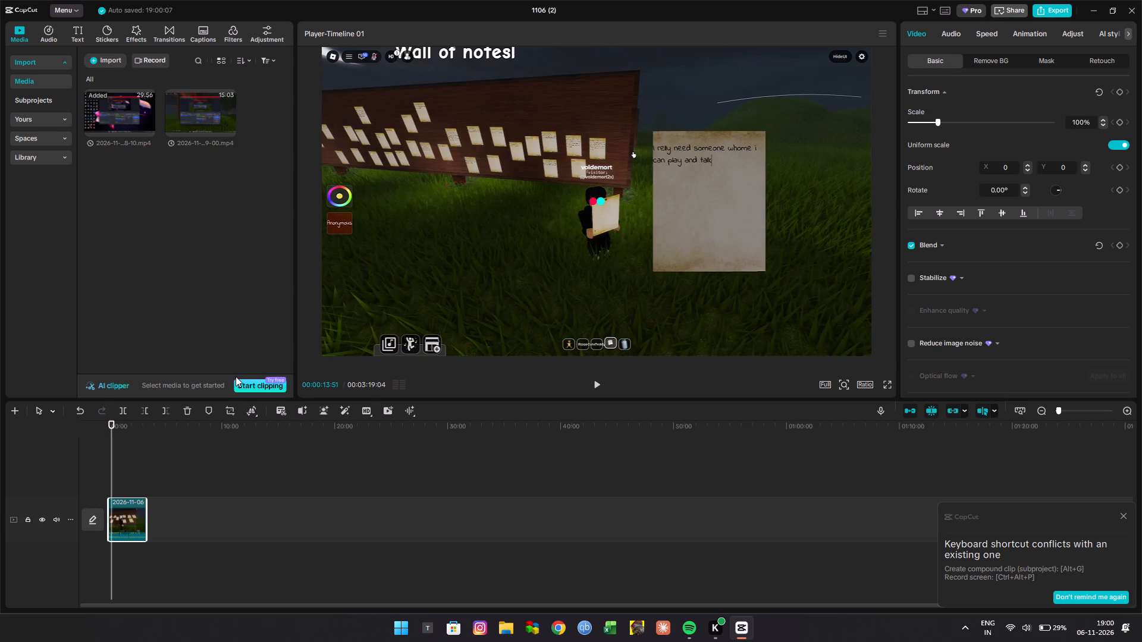
pyautogui.hotkey('ctrl', 'b')
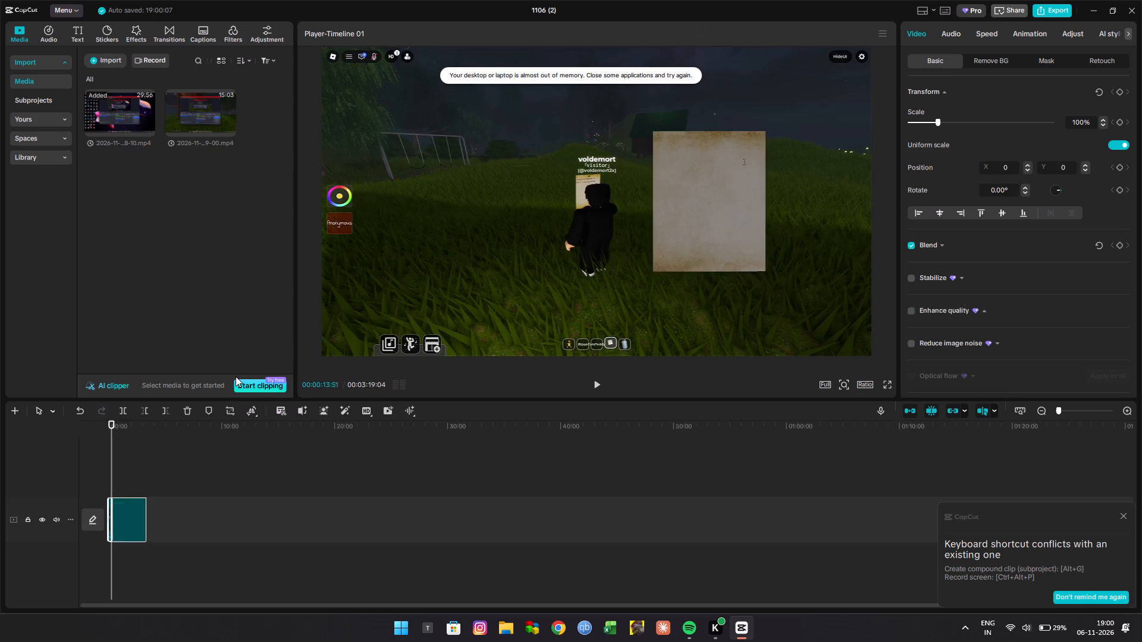
pyautogui.hscroll(1, 127, 555)
pyautogui.keyDown('ctrl'); pyautogui.scroll(1, 127, 555); pyautogui.keyUp('ctrl')
pyautogui.keyDown('ctrl'); pyautogui.hscroll(1, 127, 555); pyautogui.keyUp('ctrl')
pyautogui.keyDown('ctrl'); pyautogui.scroll(1, 127, 555); pyautogui.keyUp('ctrl')
pyautogui.keyDown('ctrl'); pyautogui.hscroll(1, 127, 555); pyautogui.keyUp('ctrl')
pyautogui.keyDown('ctrl'); pyautogui.scroll(7, 127, 555); pyautogui.keyUp('ctrl')
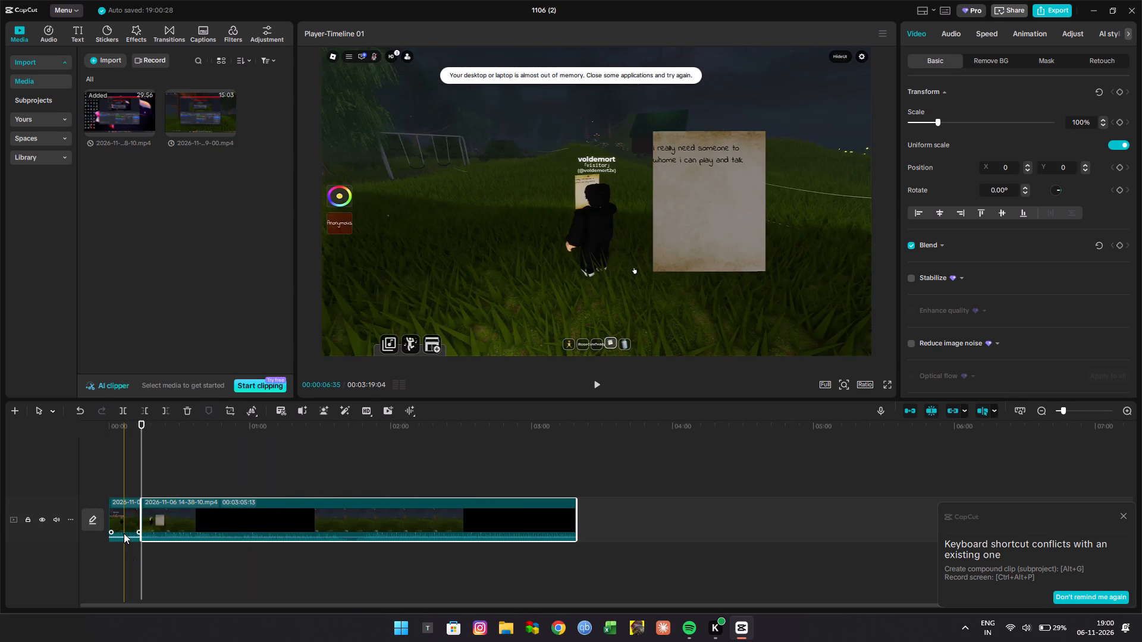
pyautogui.click(124, 533)
pyautogui.press('BackSpace')
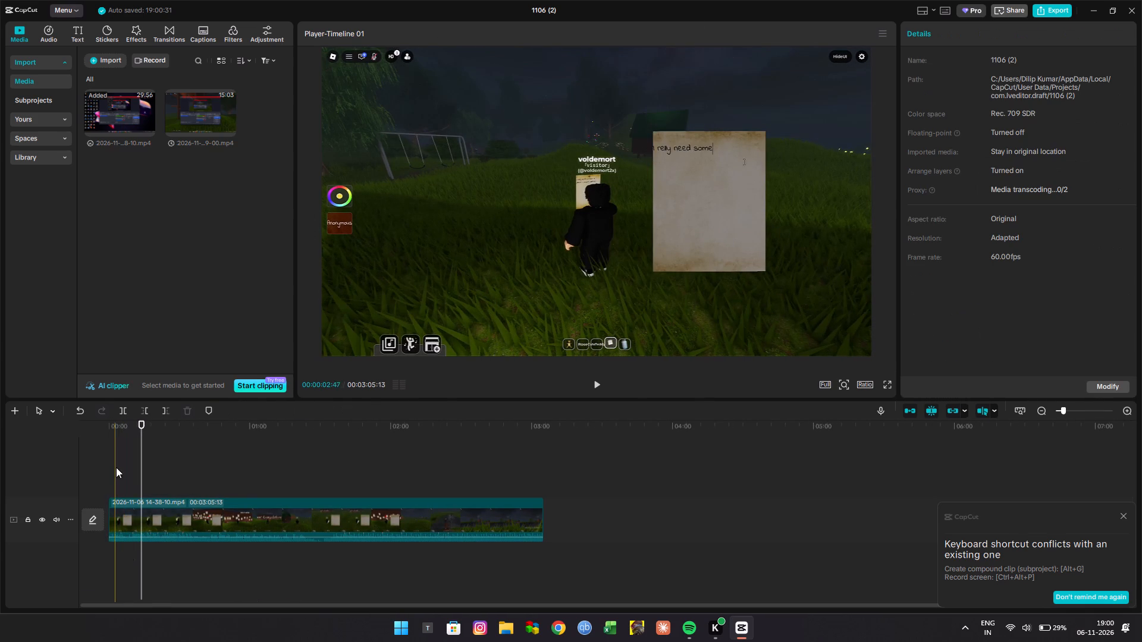
# Play the clip from its start and split it at about 00:00:53:41, where the character walks away from the wall of notes.
pyautogui.click(116, 467)
pyautogui.moveTo(116, 465); pyautogui.dragTo(85, 461)
pyautogui.press('space')
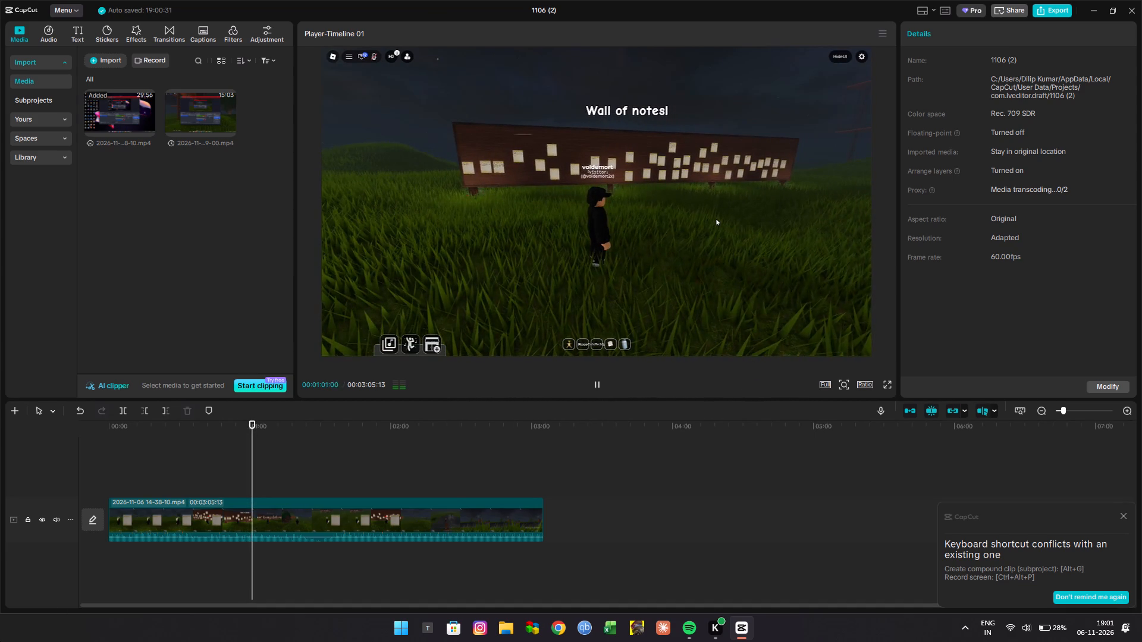
pyautogui.click(229, 462)
pyautogui.moveTo(229, 462); pyautogui.dragTo(238, 461)
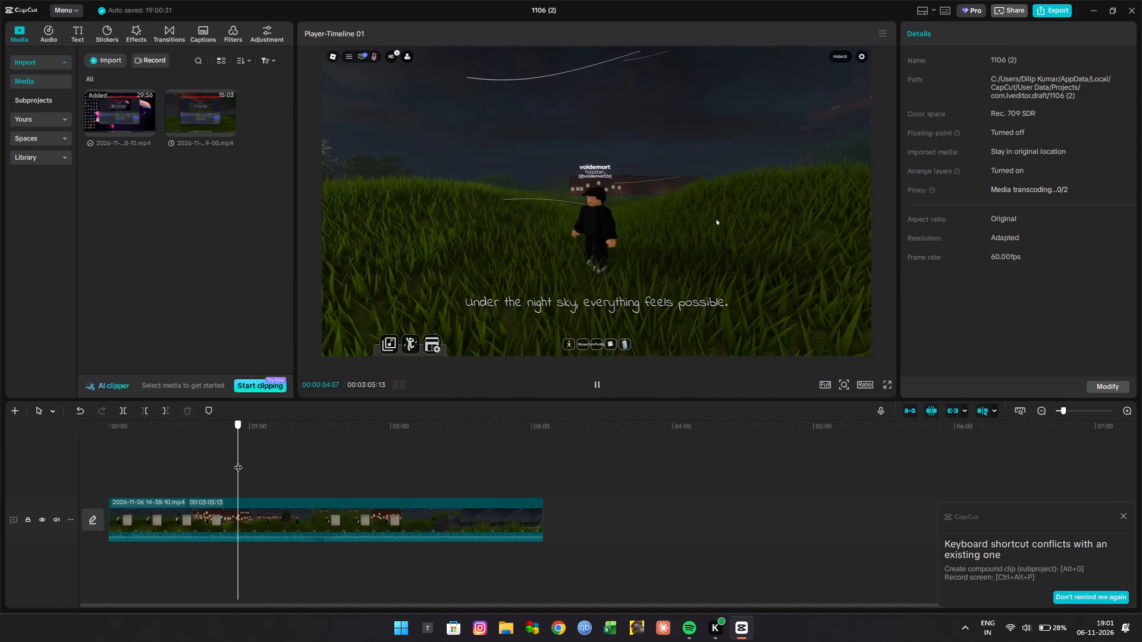
pyautogui.moveTo(238, 461); pyautogui.dragTo(235, 461)
pyautogui.click(230, 502)
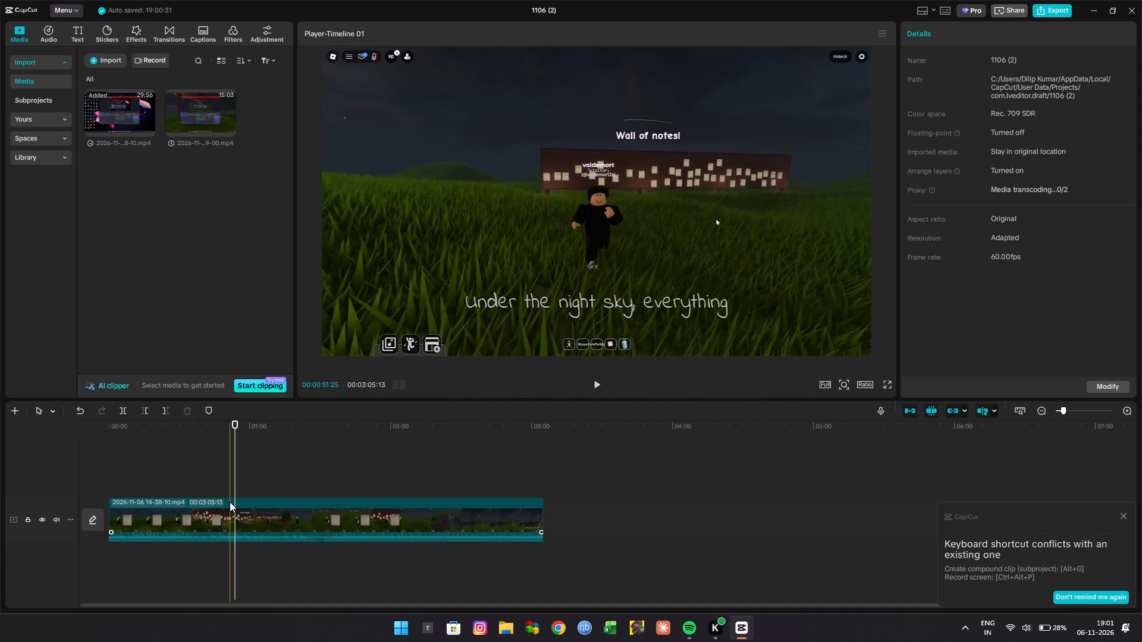
pyautogui.hotkey('shift', 'b')
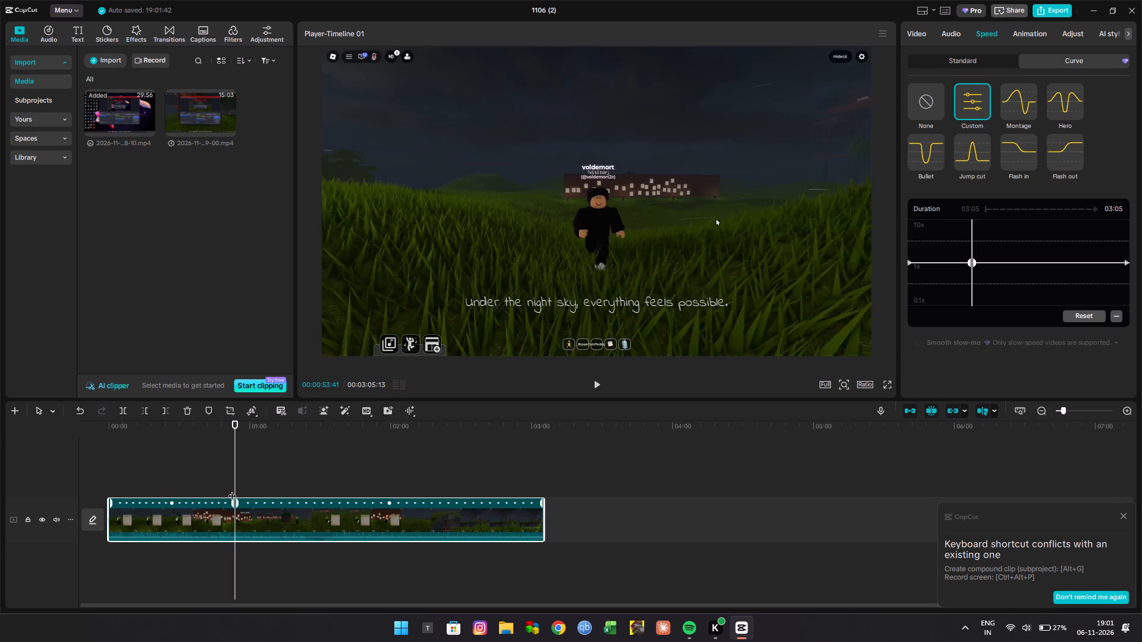
pyautogui.hotkey('ctrl', 'z')
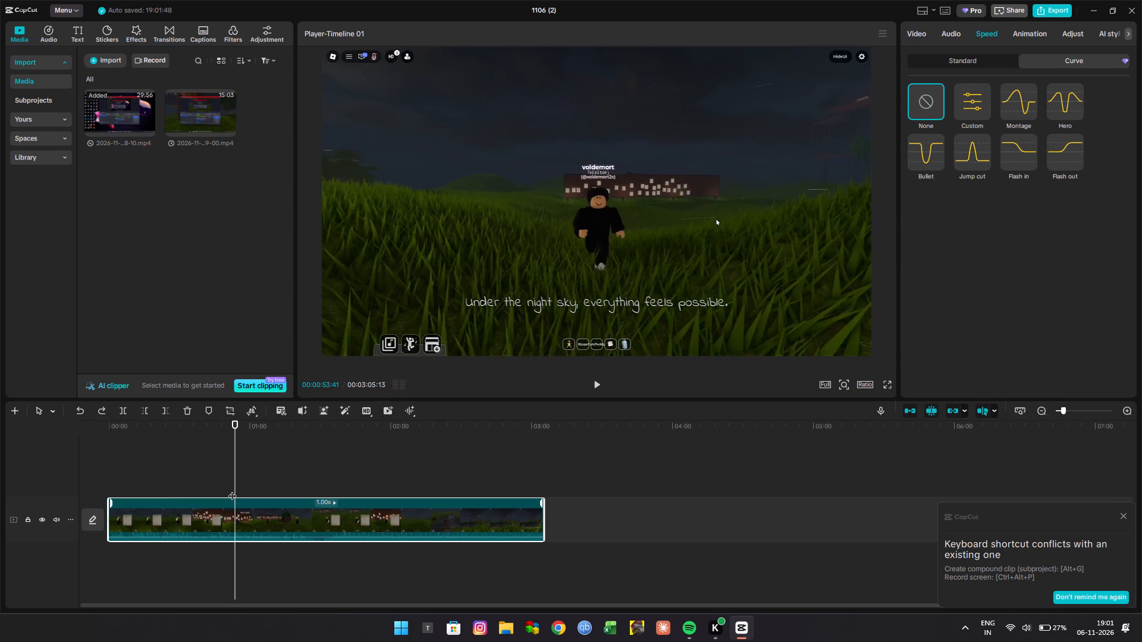
pyautogui.hotkey('ctrl', 'b')
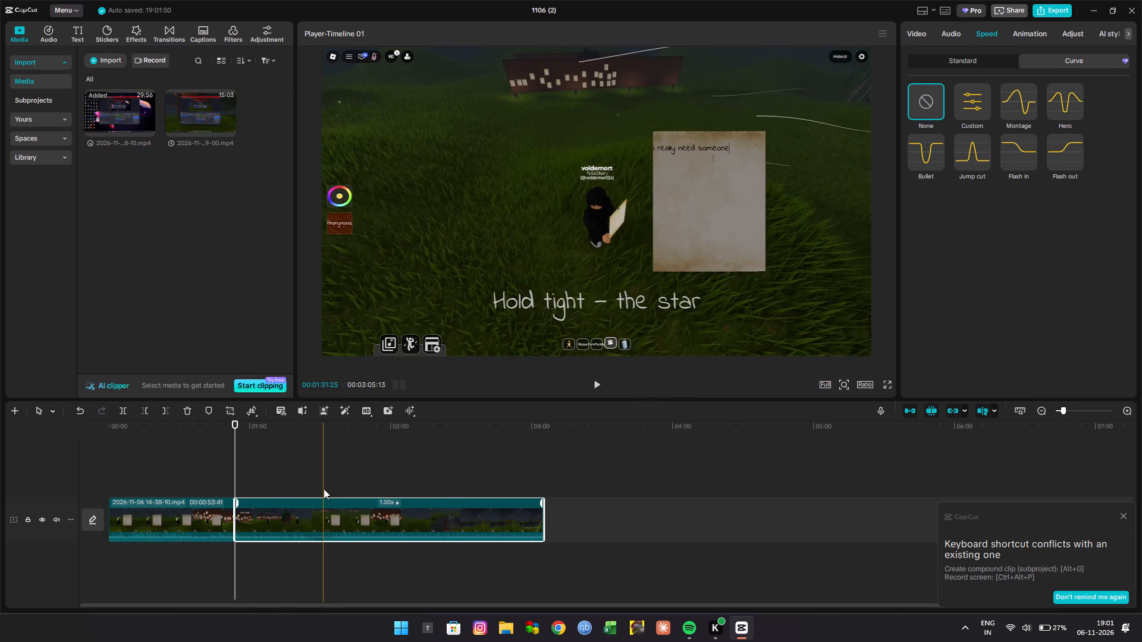
# Split the second segment at about 00:01:15:13 and delete the section between the two cuts.
pyautogui.click(285, 483)
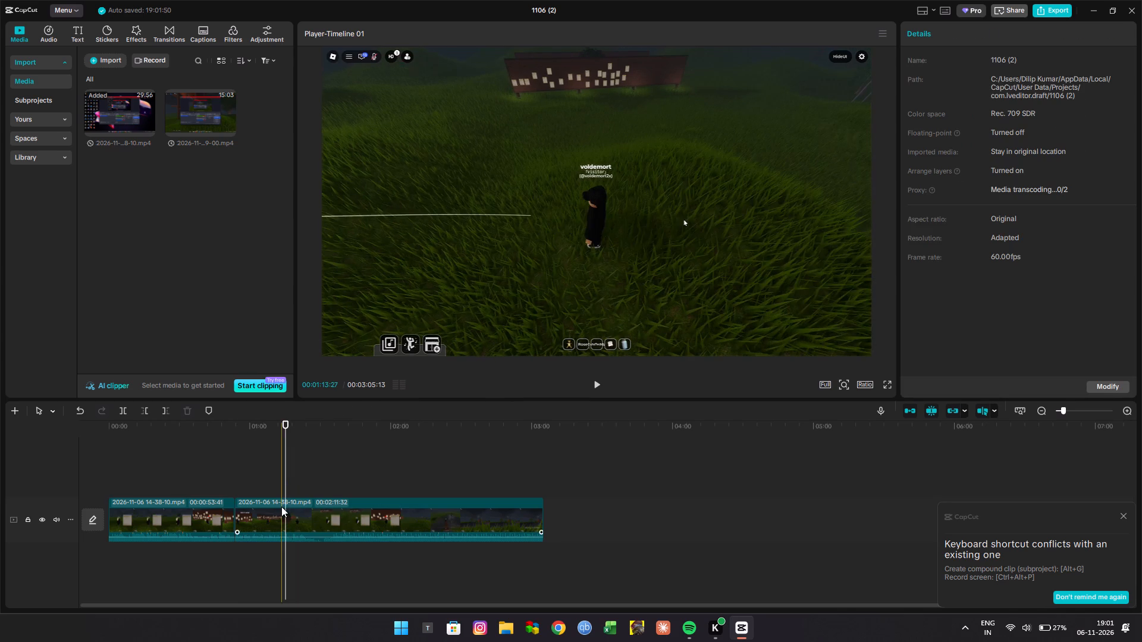
pyautogui.click(285, 511)
pyautogui.hotkey('ctrl', 'b')
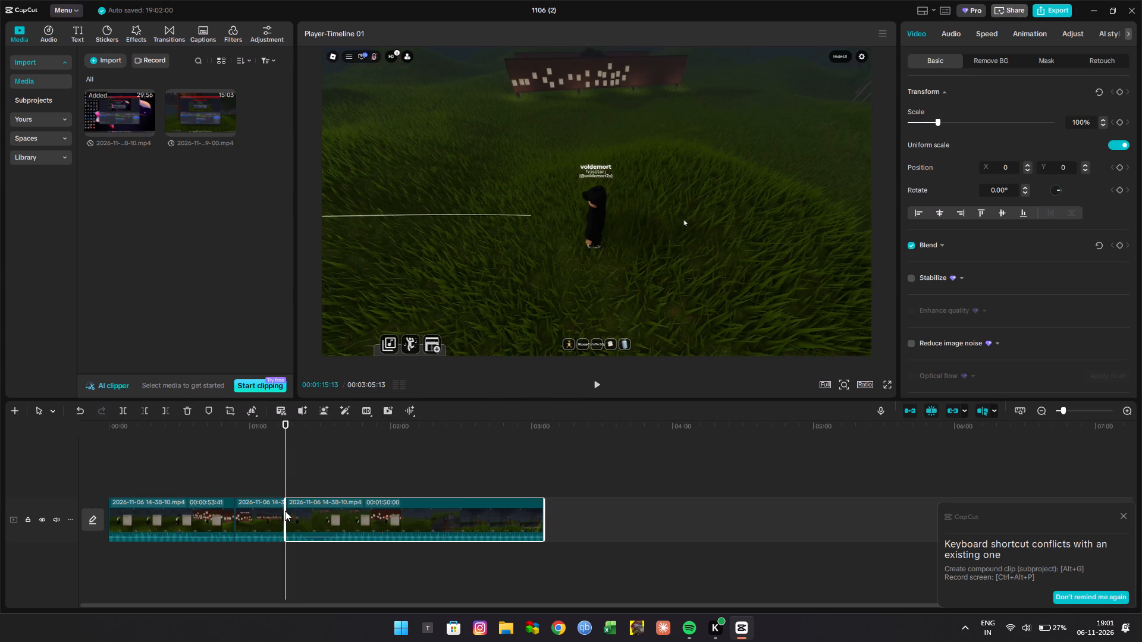
pyautogui.click(276, 508)
pyautogui.press('BackSpace')
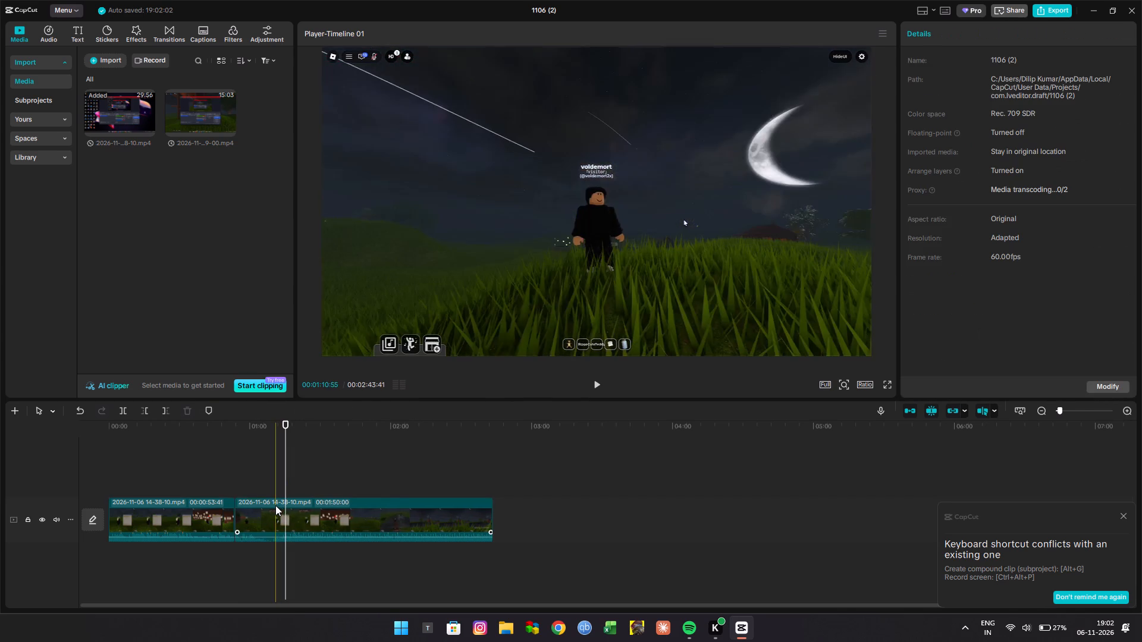
# Review the start of the second segment, split it at about 00:01:00:45 where the note is blank, and delete the short piece before the cut.
pyautogui.click(238, 474)
pyautogui.press('space')
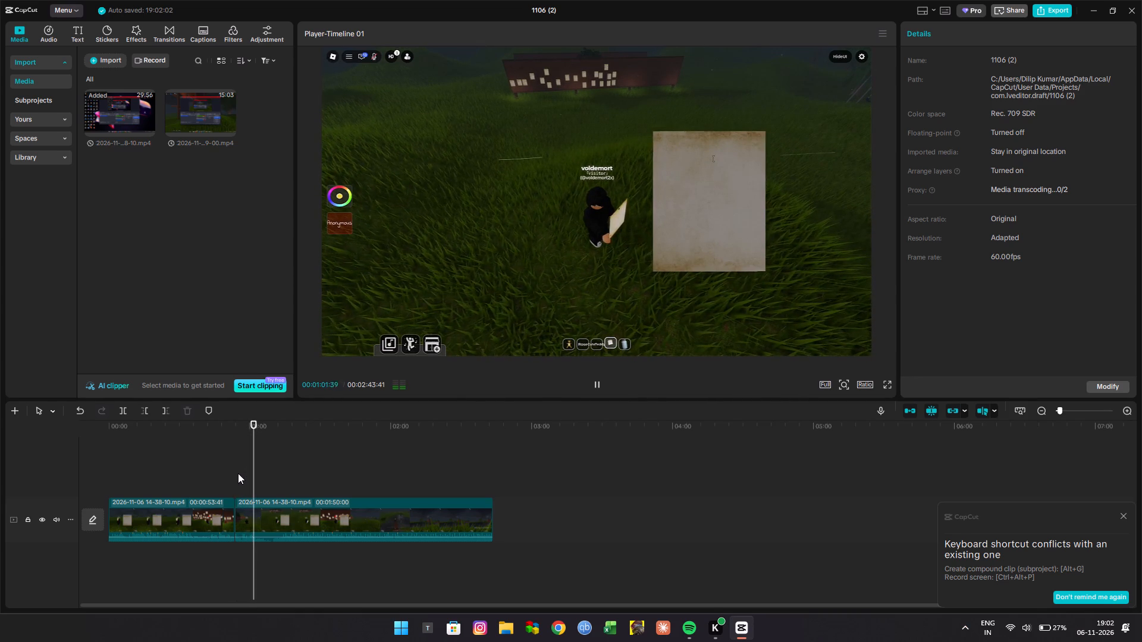
pyautogui.press('space')
pyautogui.click(253, 510)
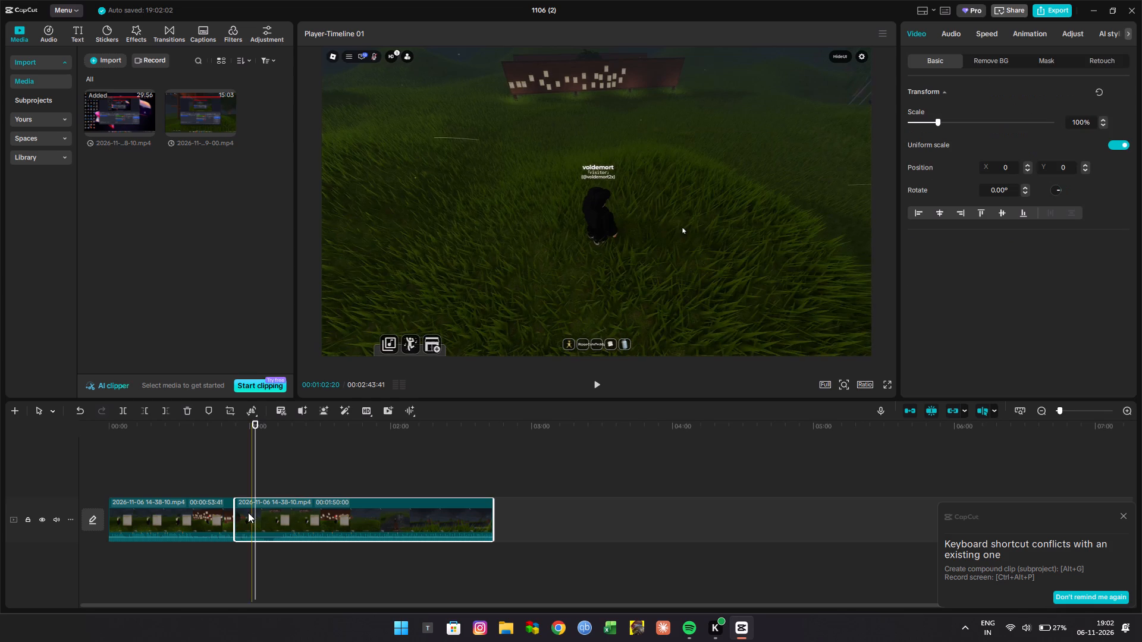
pyautogui.click(234, 515)
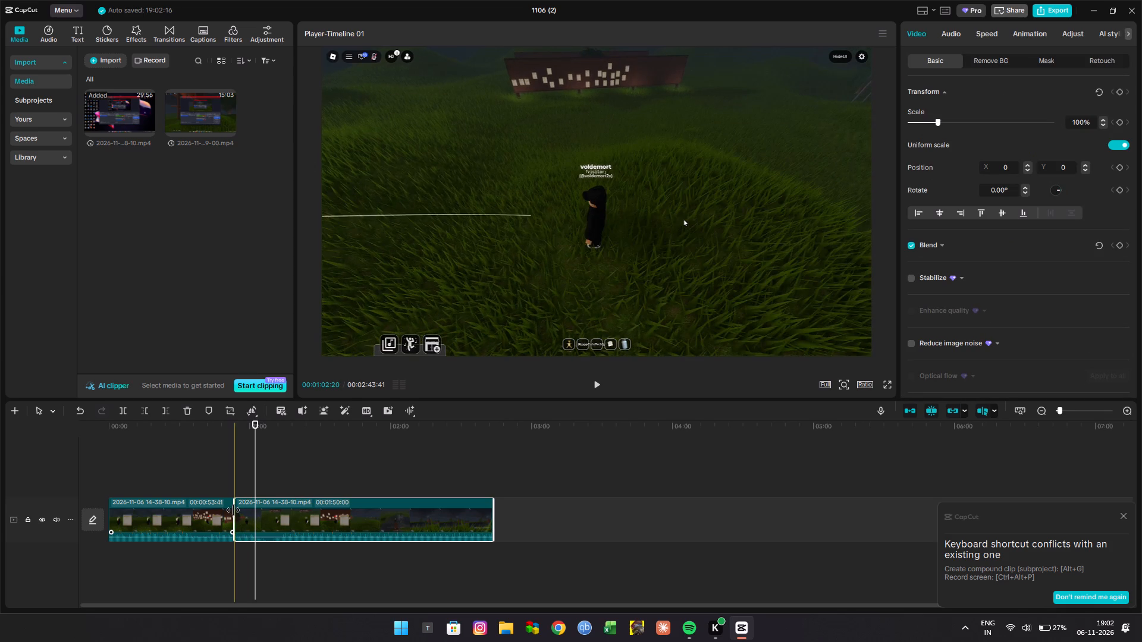
pyautogui.click(236, 477)
pyautogui.moveTo(236, 477); pyautogui.dragTo(246, 476)
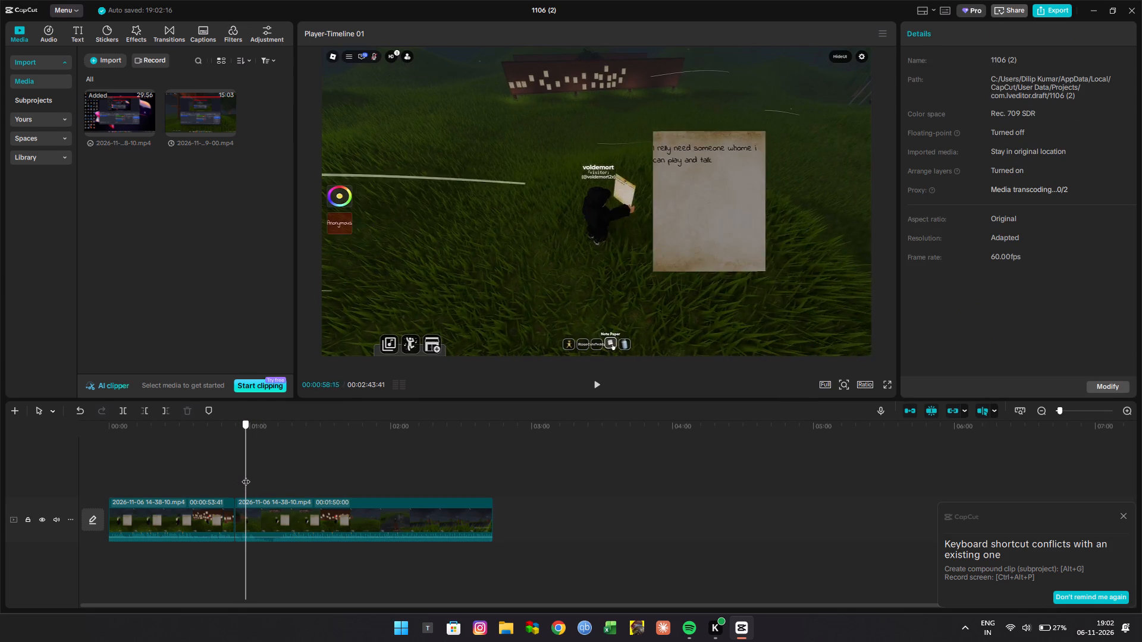
pyautogui.moveTo(246, 476); pyautogui.dragTo(241, 476)
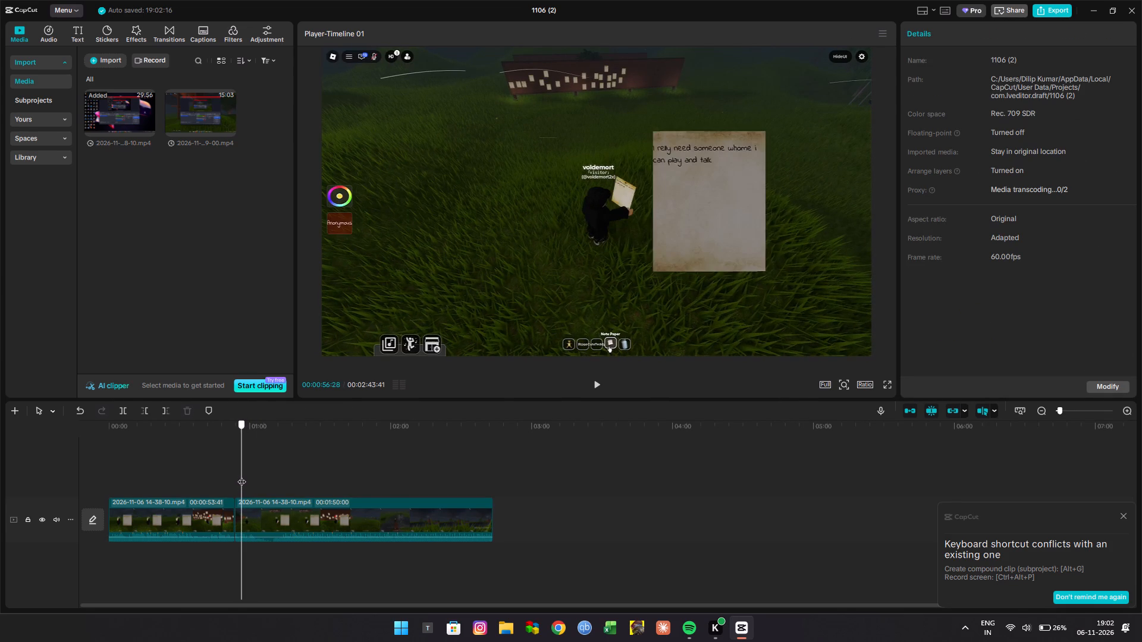
pyautogui.moveTo(241, 476); pyautogui.dragTo(241, 476)
pyautogui.moveTo(241, 476); pyautogui.dragTo(241, 477)
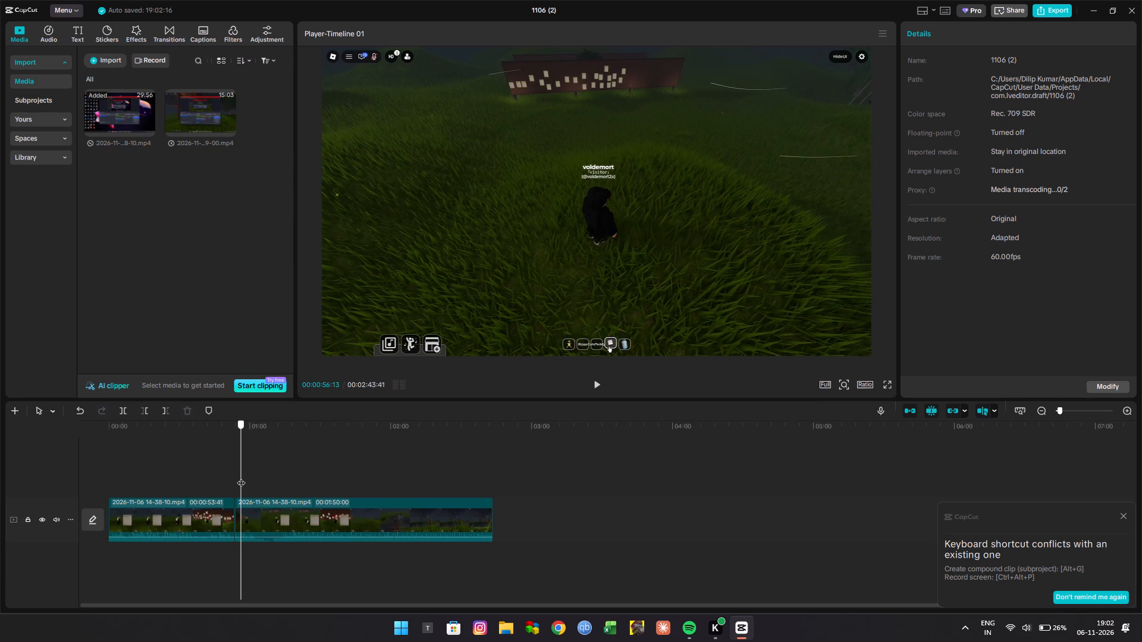
pyautogui.moveTo(241, 477); pyautogui.dragTo(241, 477)
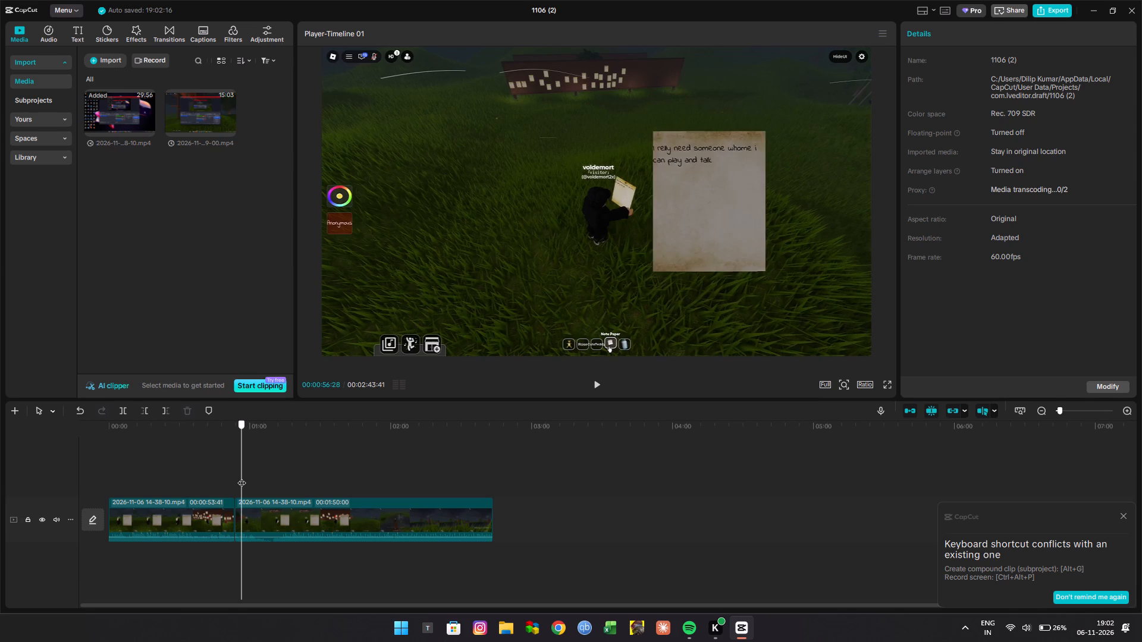
pyautogui.moveTo(241, 477); pyautogui.dragTo(263, 474)
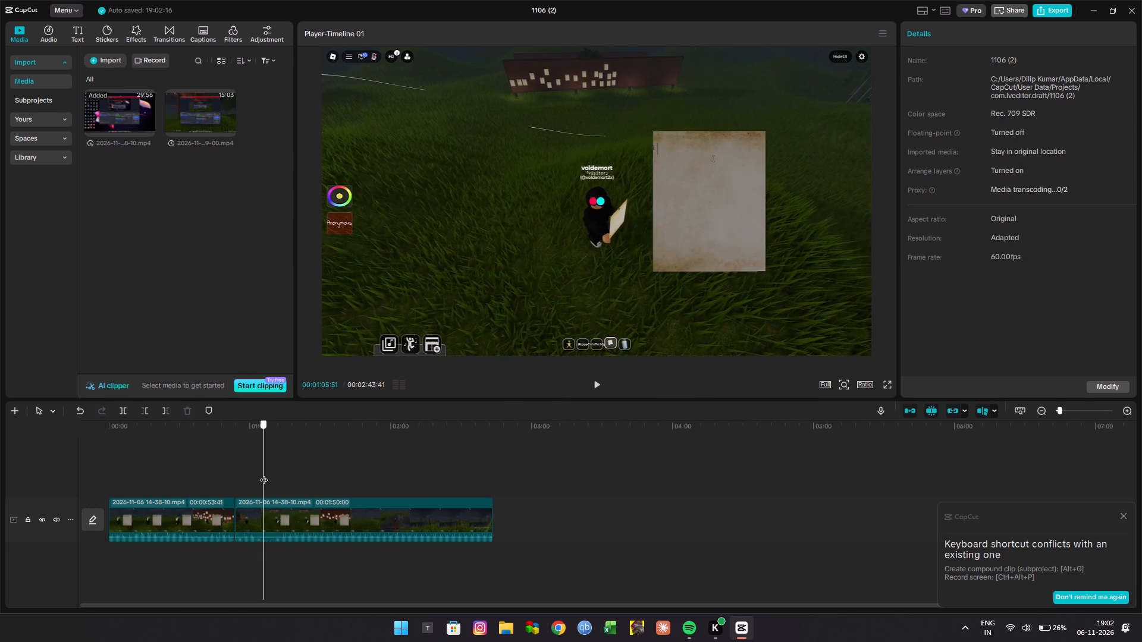
pyautogui.moveTo(263, 474); pyautogui.dragTo(250, 474)
pyautogui.press('space')
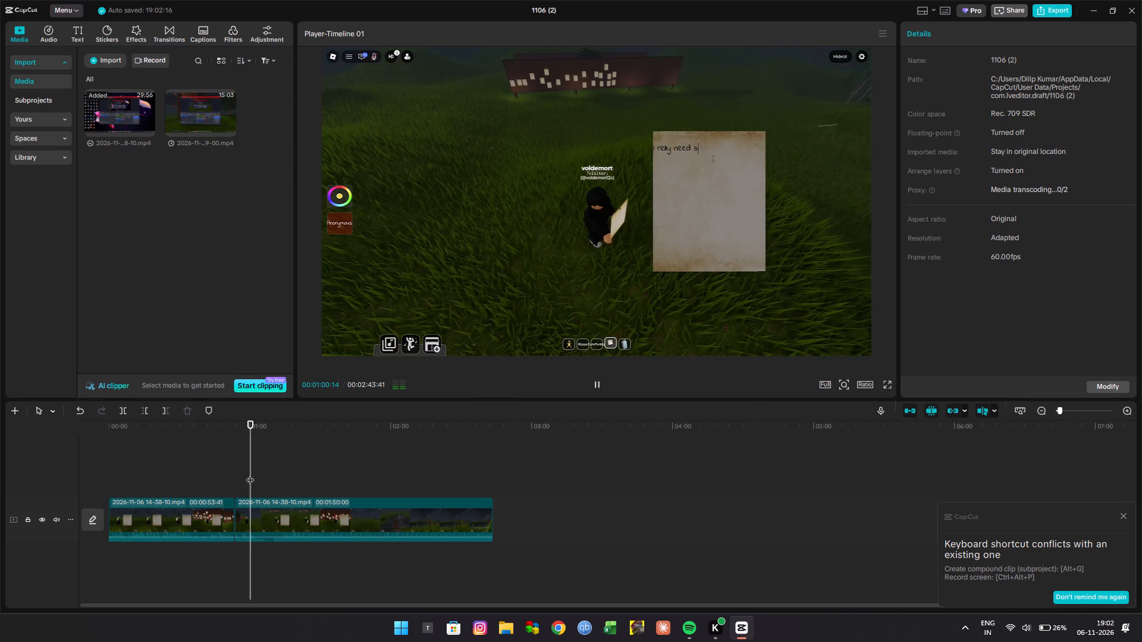
pyautogui.press('space')
pyautogui.press('space')
pyautogui.press('space')
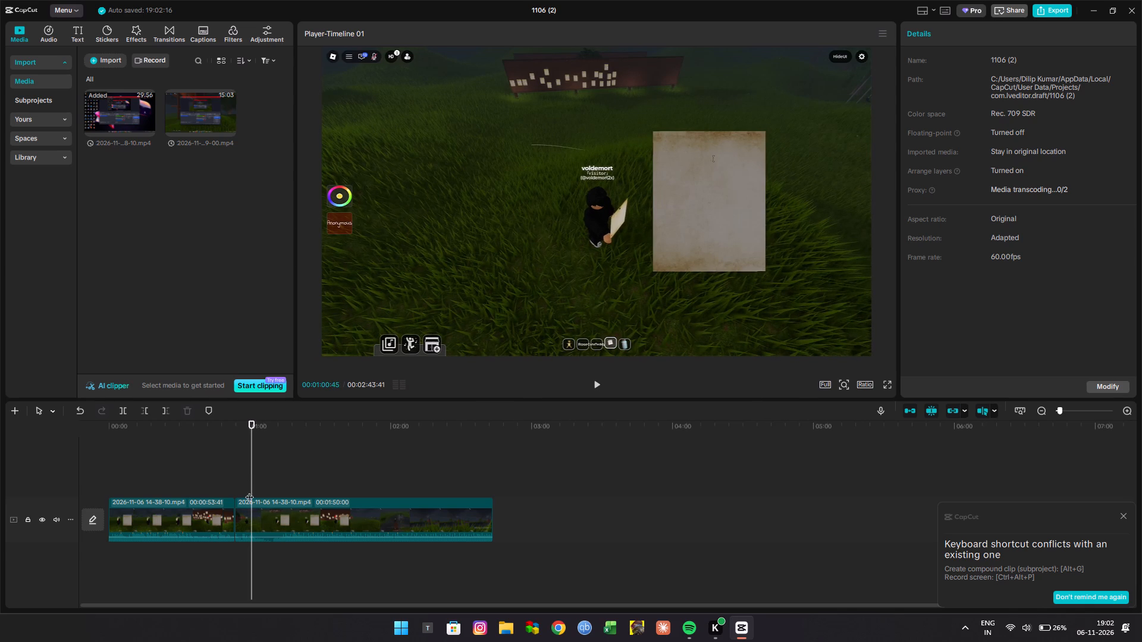
pyautogui.hotkey('ctrl', 'b')
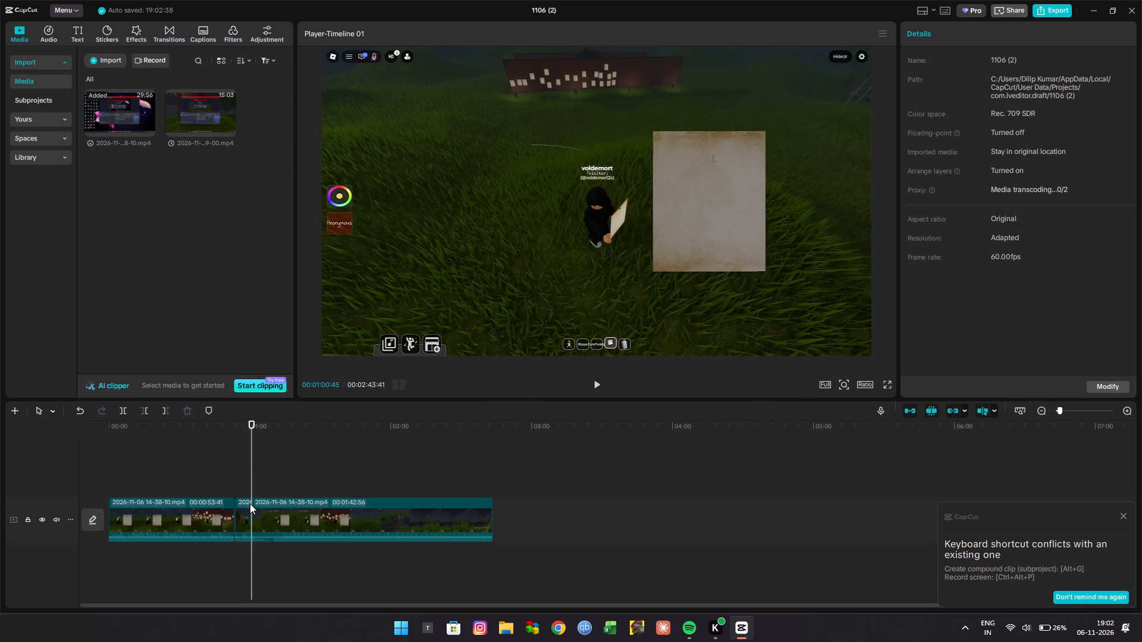
pyautogui.click(246, 508)
pyautogui.press('BackSpace')
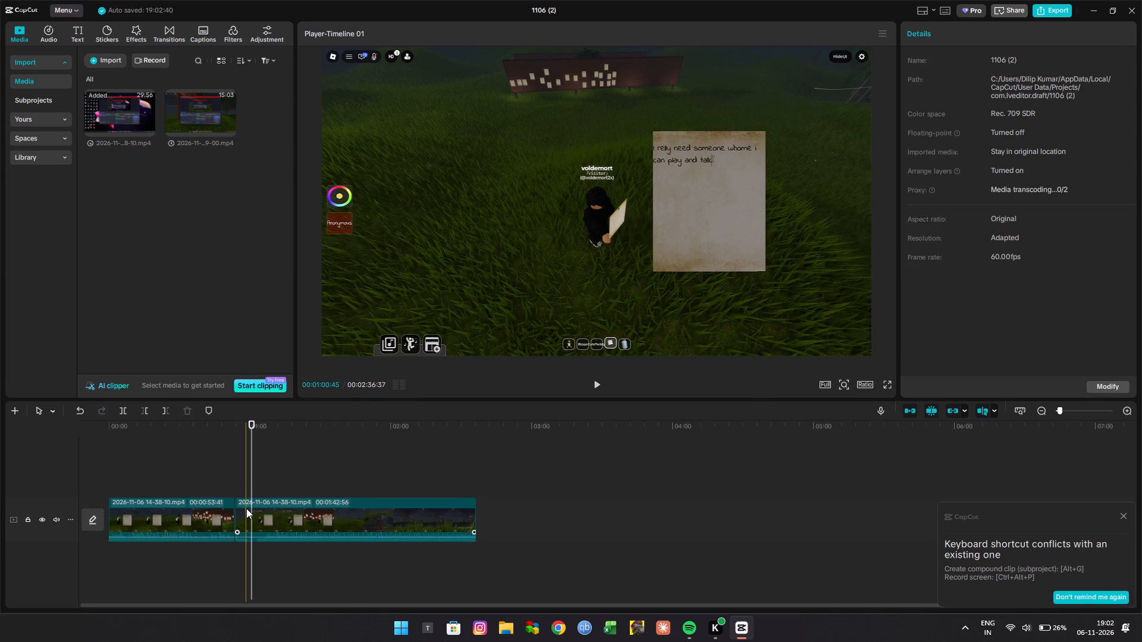
# Play from the join between the two segments, split at about 00:01:43:01 and delete everything after the cut.
pyautogui.click(241, 458)
pyautogui.moveTo(241, 458); pyautogui.dragTo(234, 458)
pyautogui.press('space')
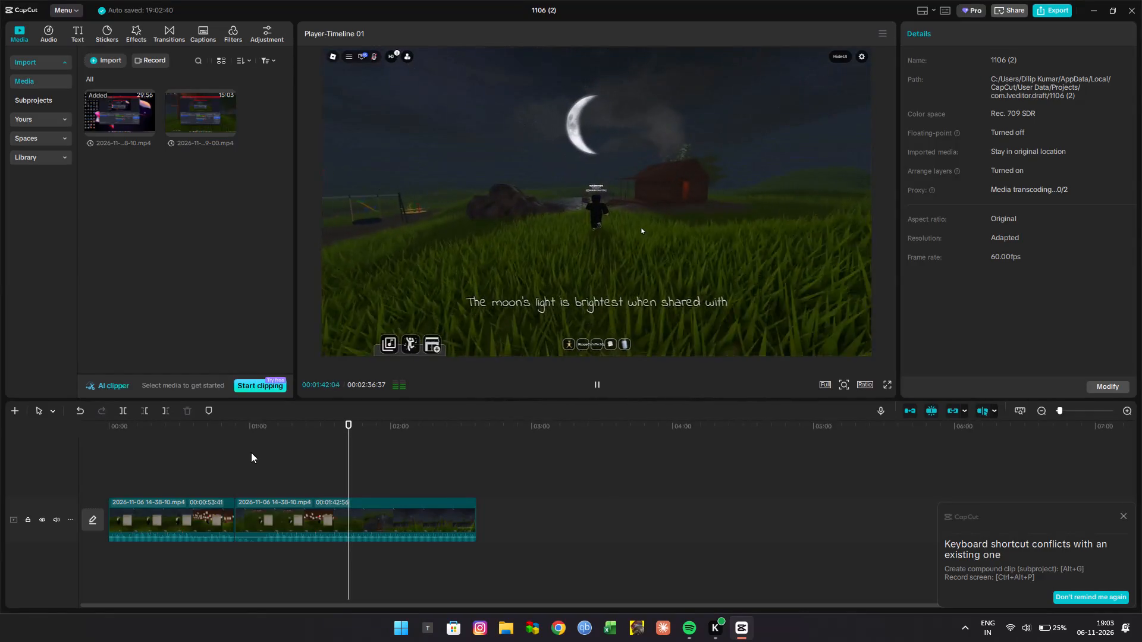
pyautogui.press('space')
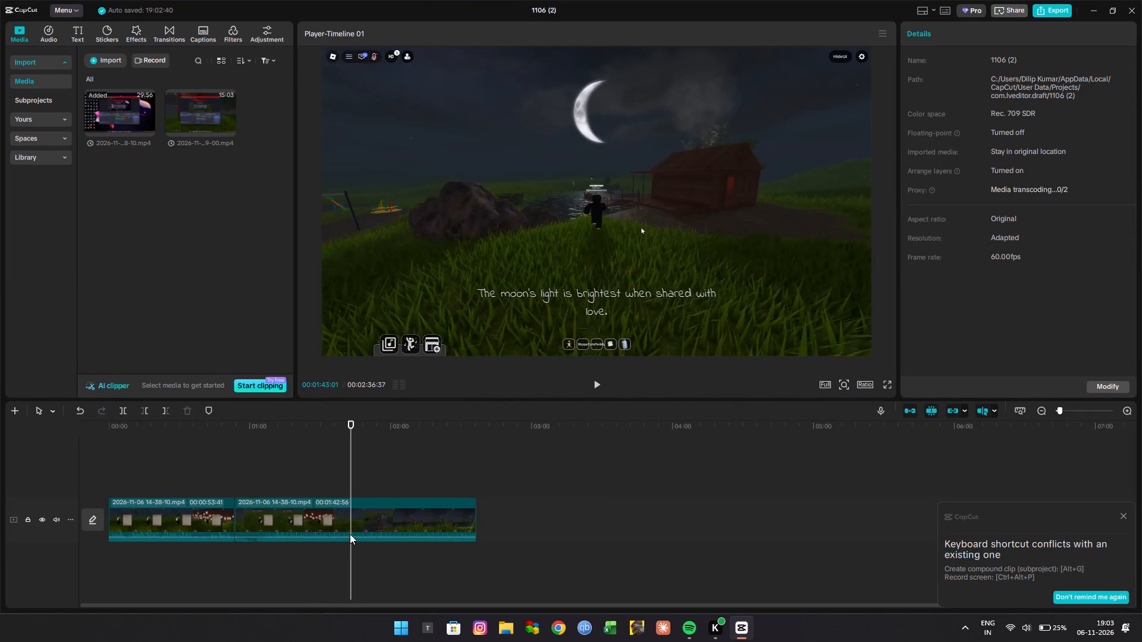
pyautogui.hotkey('ctrl', 'b')
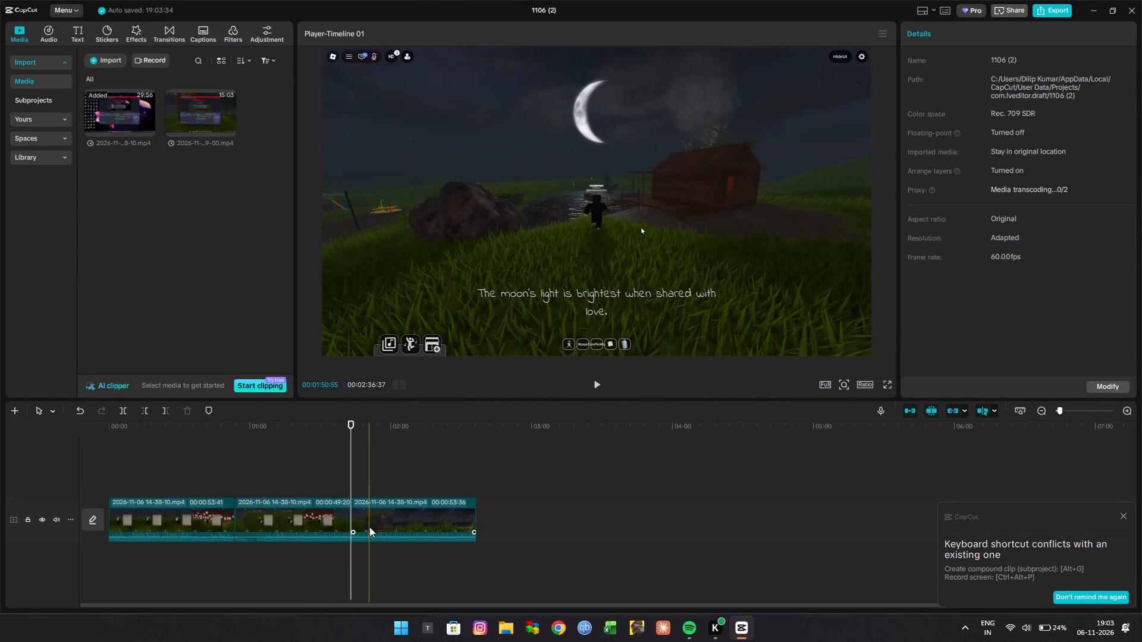
pyautogui.click(369, 527)
pyautogui.press('BackSpace')
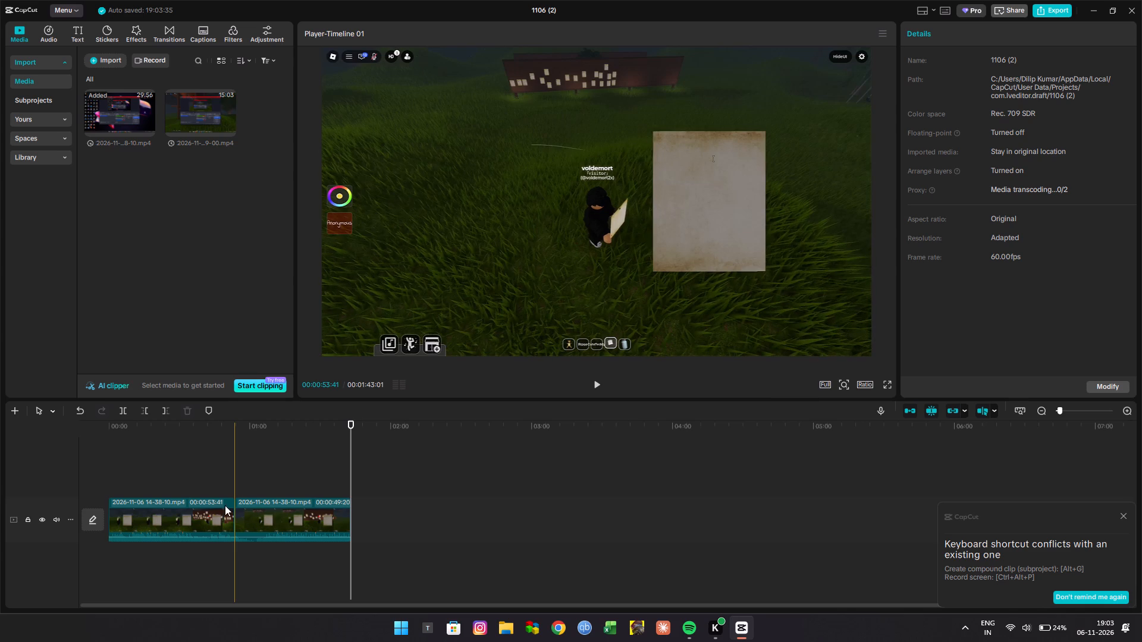
# Delete the first segment, keeping only the segment that starts with the blank note.
pyautogui.click(212, 529)
pyautogui.press('BackSpace')
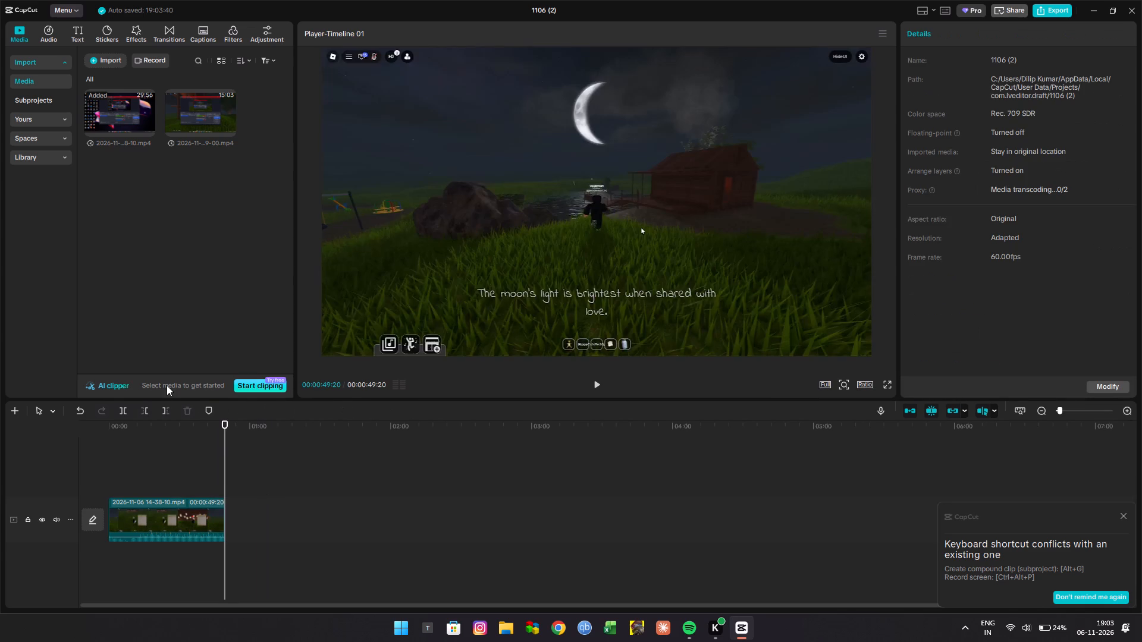
# Play the remaining clip from its start and set the project's aspect ratio to 9:16.
pyautogui.click(133, 423)
pyautogui.moveTo(133, 423); pyautogui.dragTo(0, 443)
pyautogui.press('space')
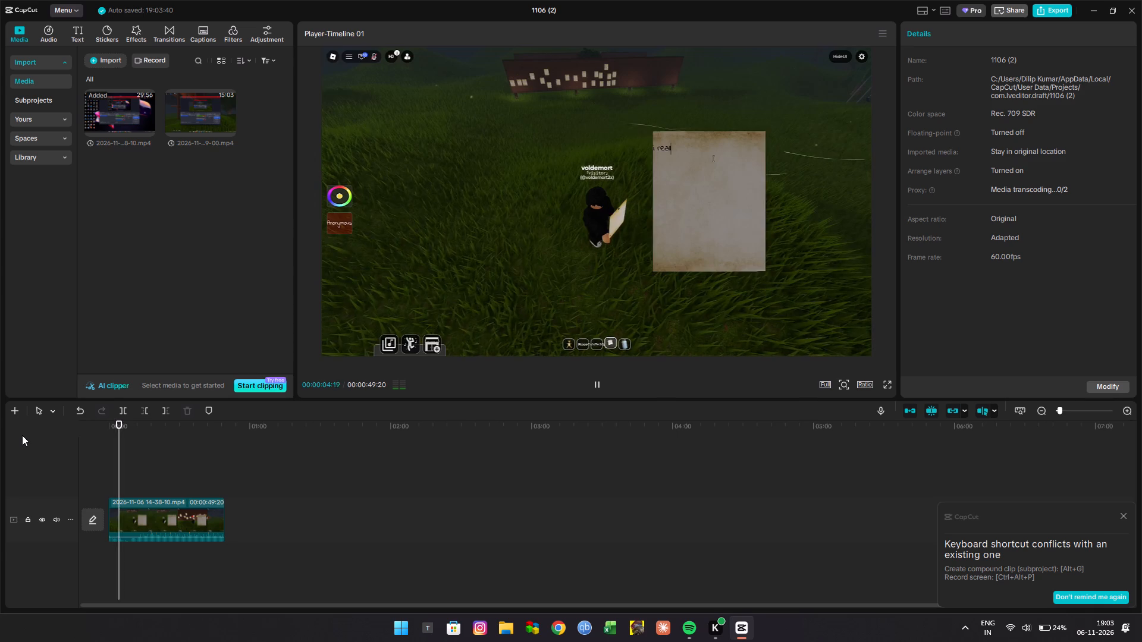
pyautogui.click(869, 382)
pyautogui.scroll(-2, 958, 468)
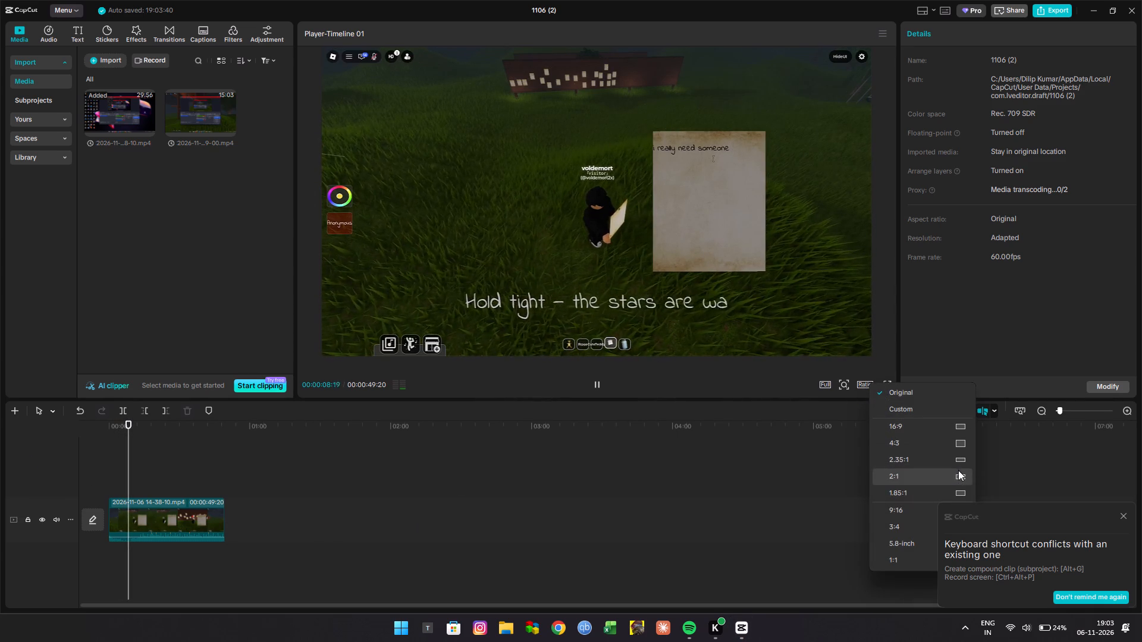
pyautogui.scroll(-1, 958, 470)
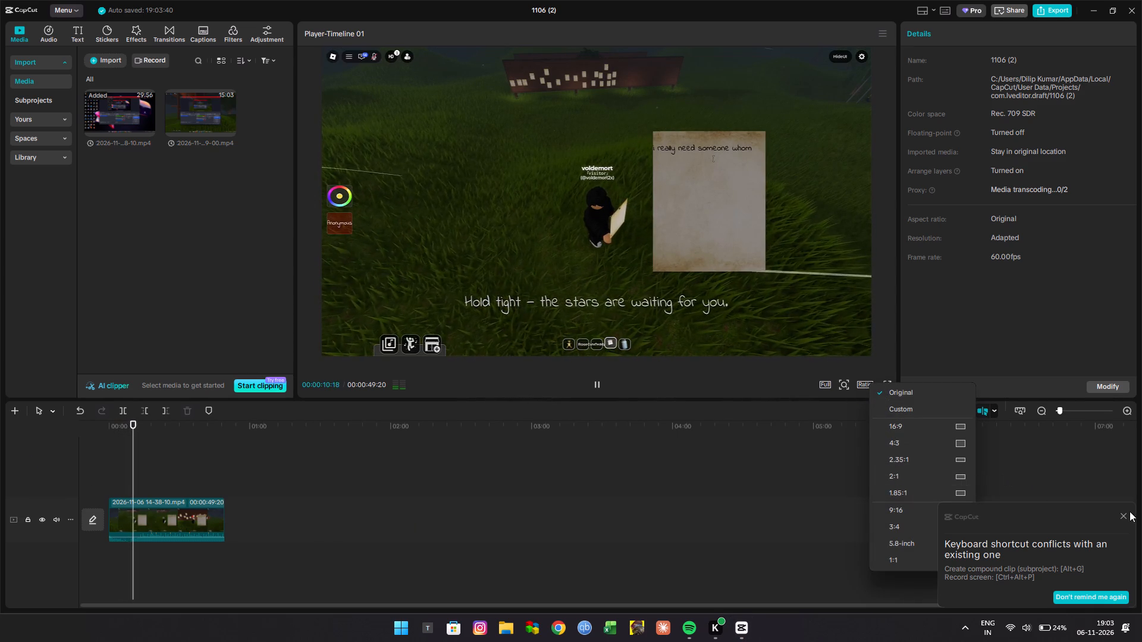
pyautogui.click(1124, 515)
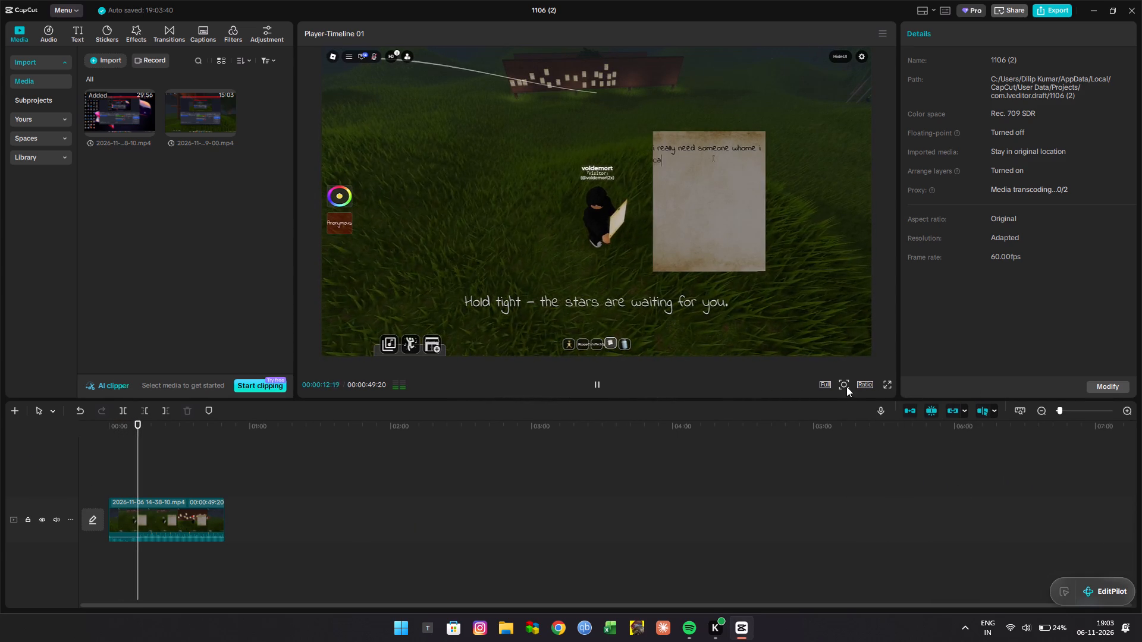
pyautogui.click(864, 383)
pyautogui.click(950, 511)
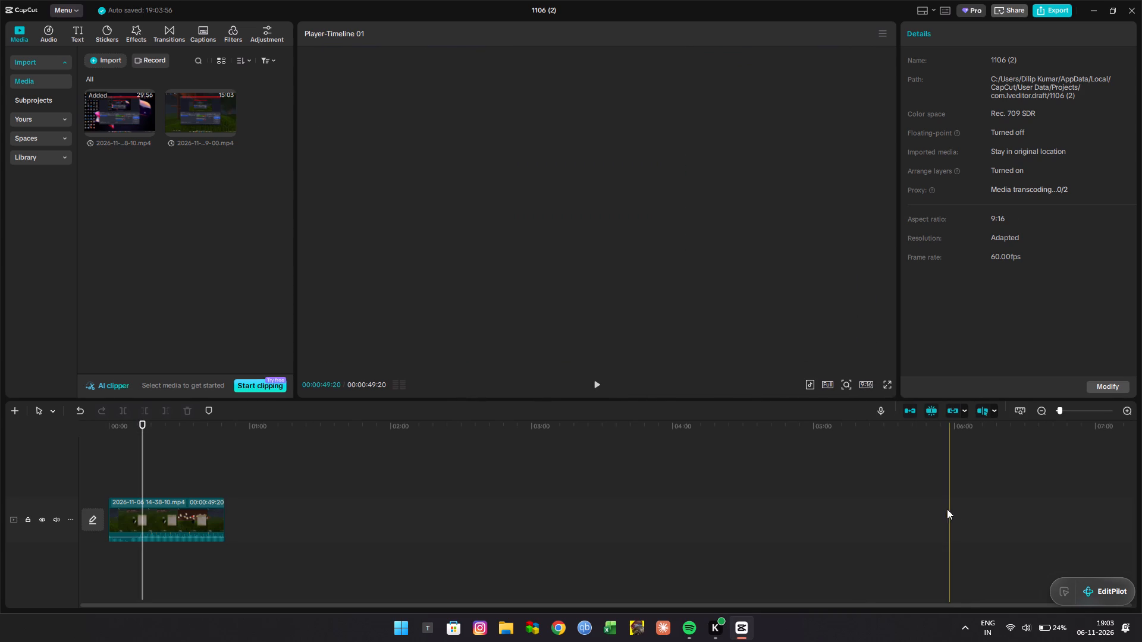
# From the clip's first frame, try the 16:9, 9:16 and 4:3 crop ratios, then crop the clip to 3:4.
pyautogui.click(137, 456)
pyautogui.moveTo(137, 456); pyautogui.dragTo(99, 462)
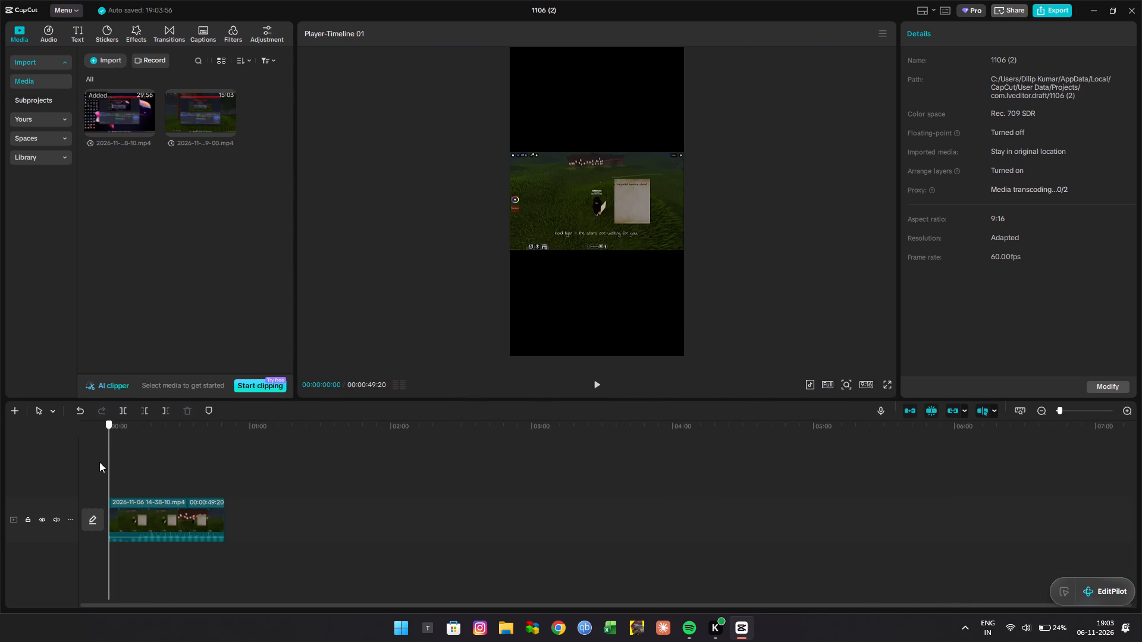
pyautogui.moveTo(99, 462); pyautogui.dragTo(131, 463)
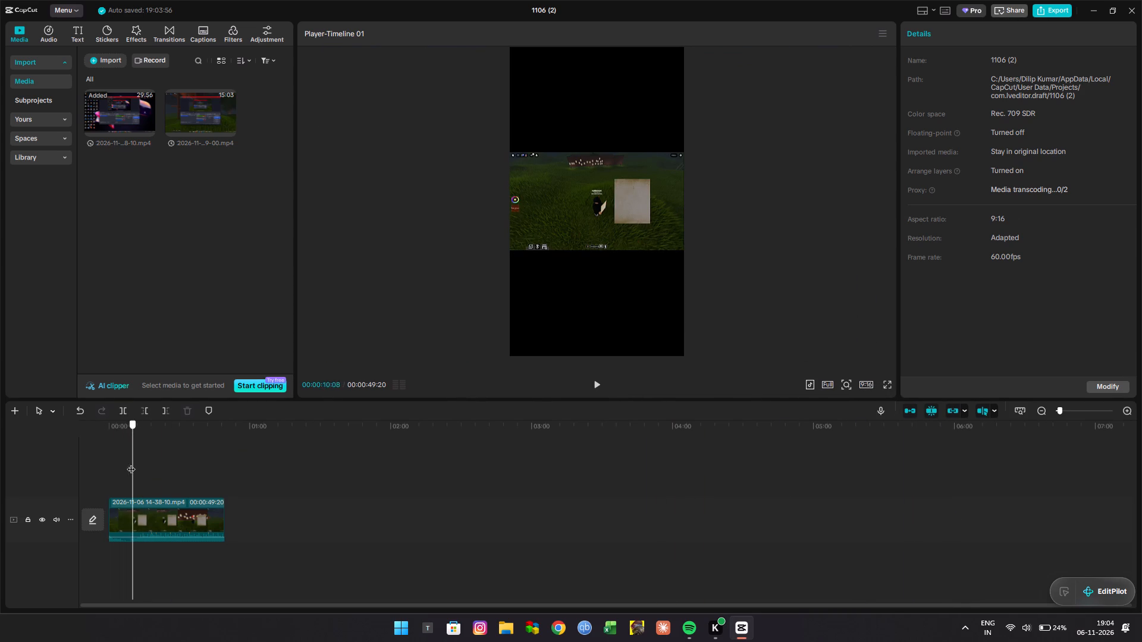
pyautogui.moveTo(131, 463); pyautogui.dragTo(81, 475)
pyautogui.click(128, 522)
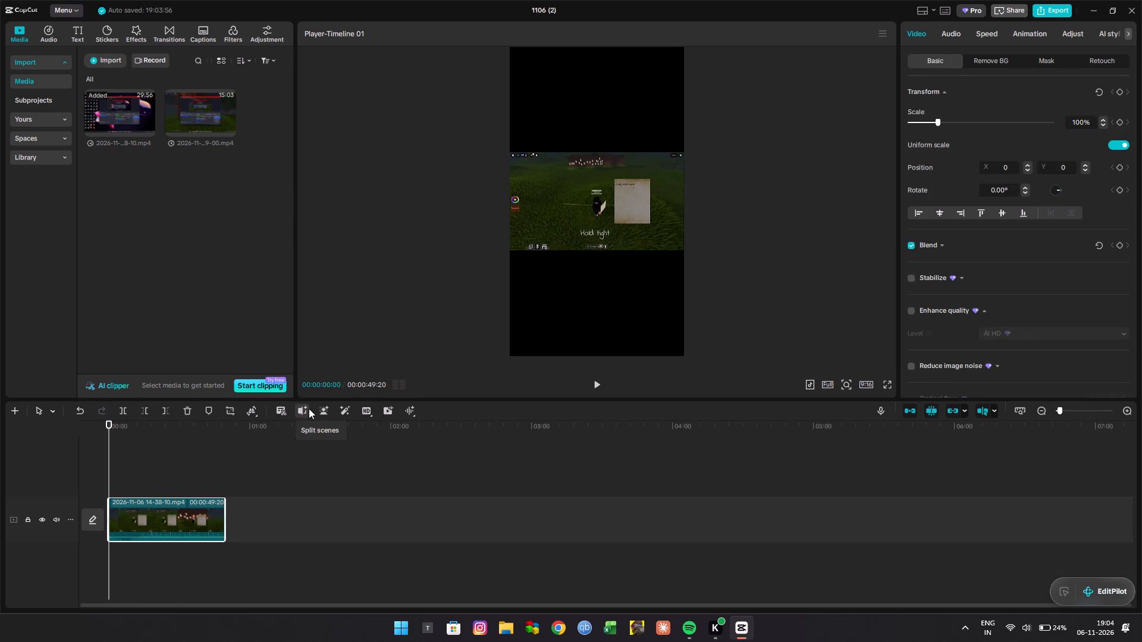
pyautogui.click(227, 413)
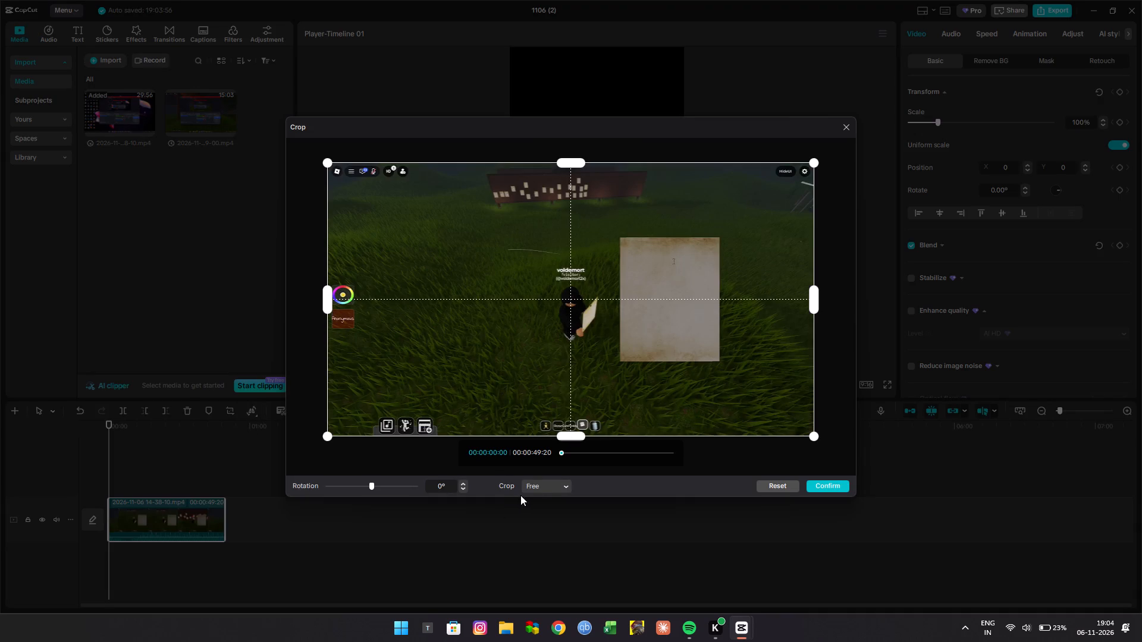
pyautogui.click(549, 484)
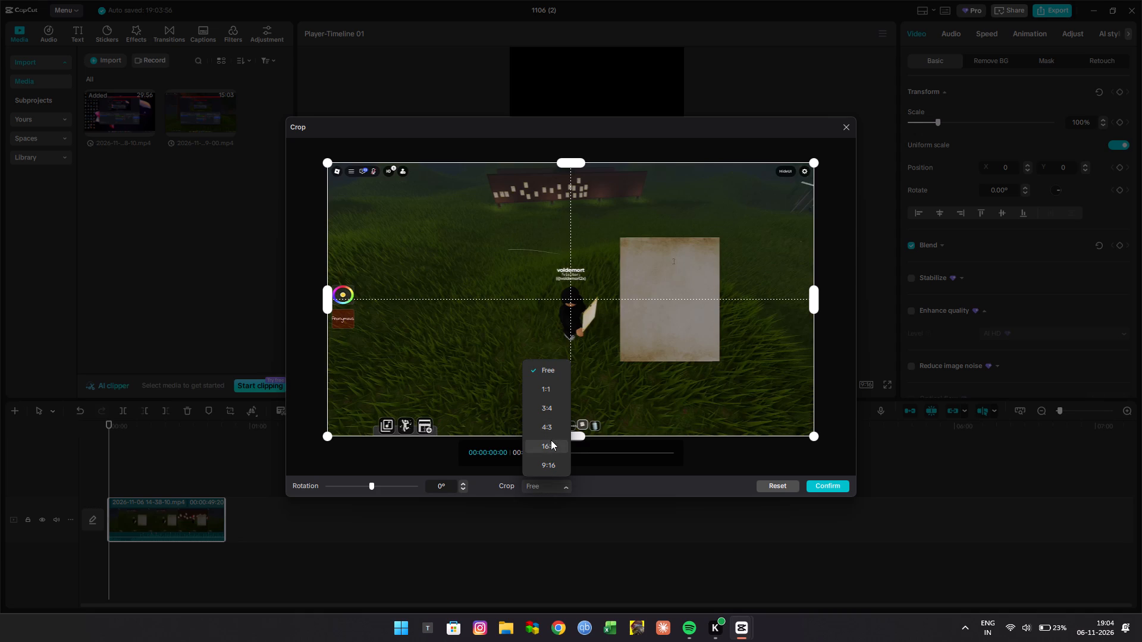
pyautogui.click(554, 445)
pyautogui.click(567, 487)
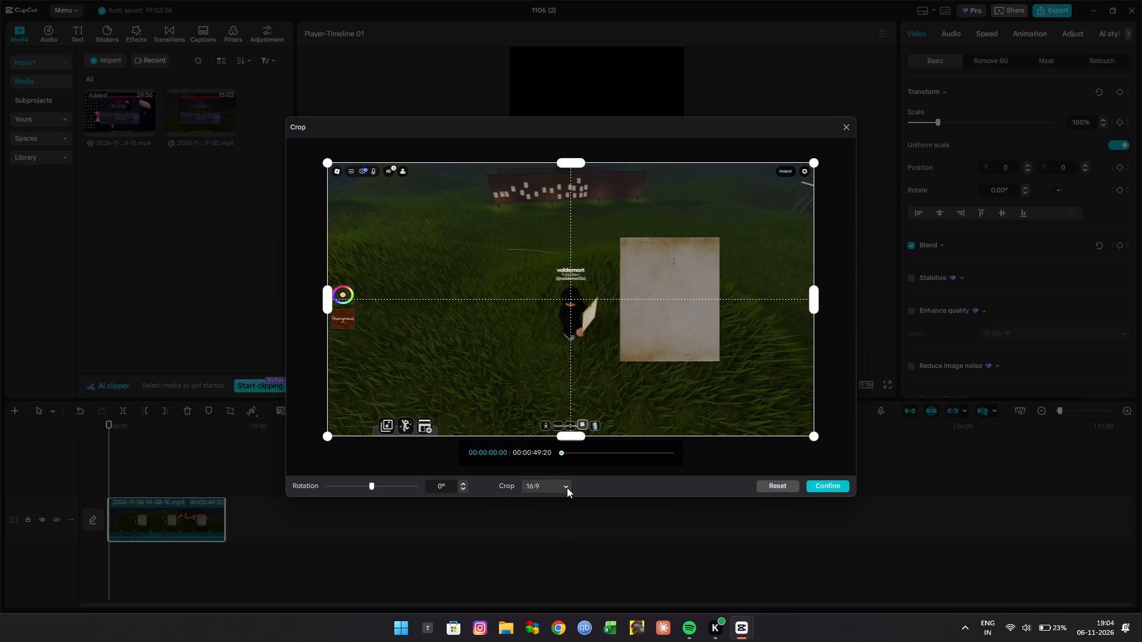
pyautogui.click(554, 462)
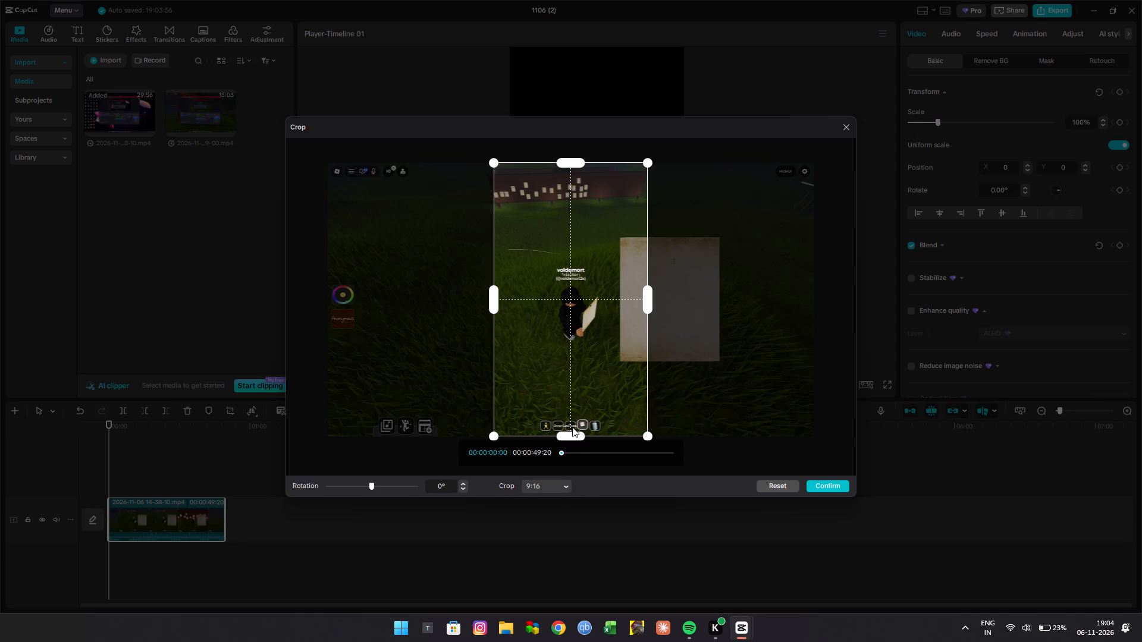
pyautogui.click(566, 483)
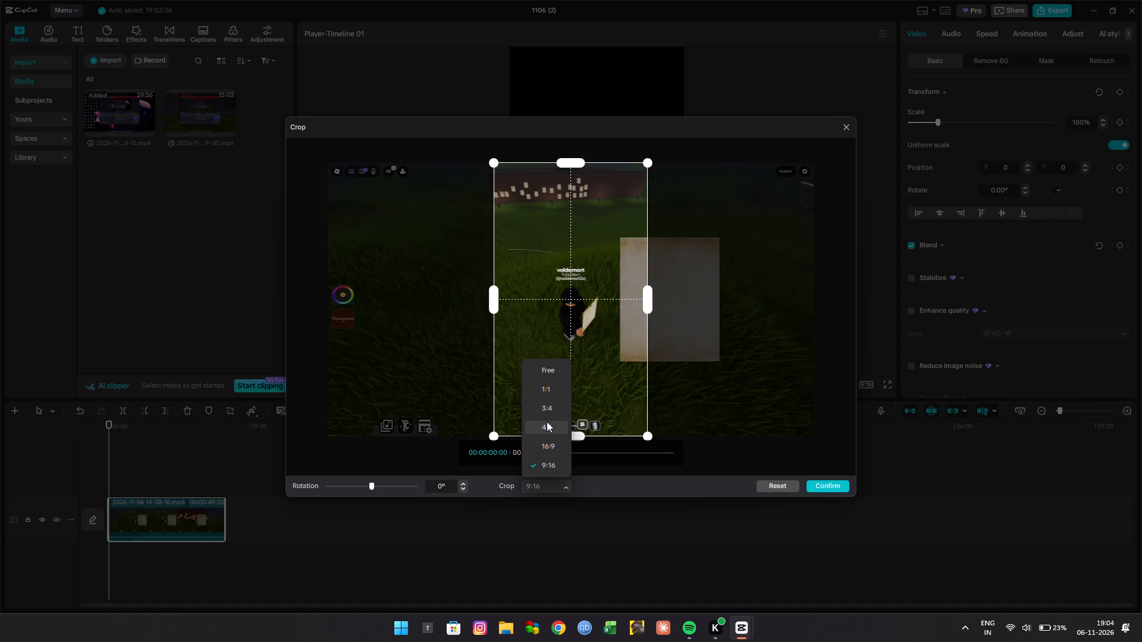
pyautogui.click(547, 426)
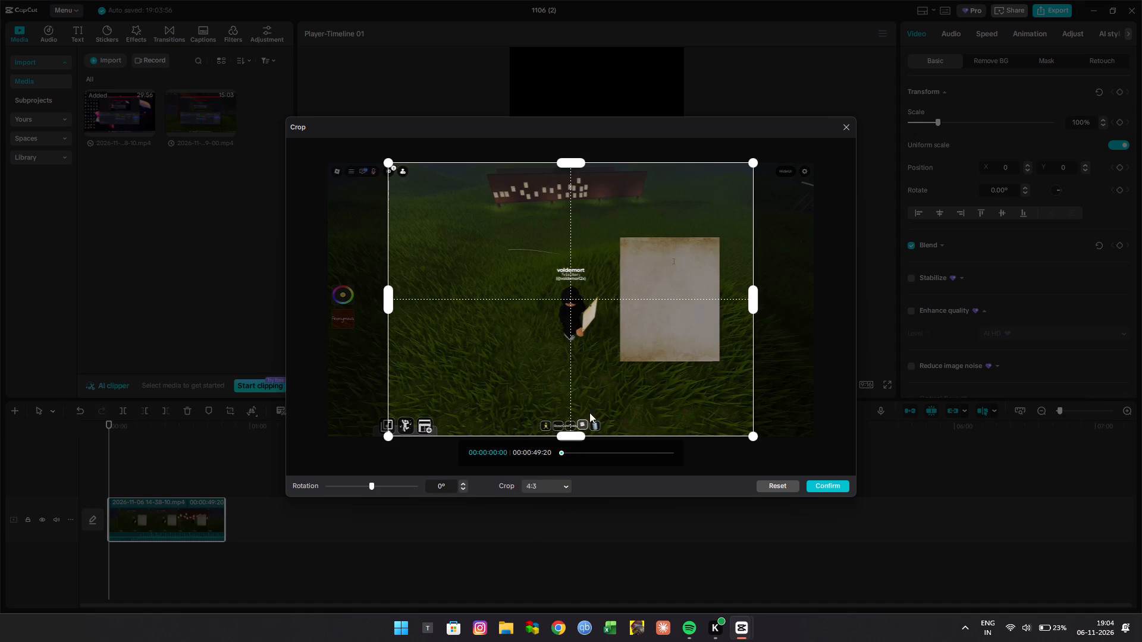
pyautogui.click(568, 490)
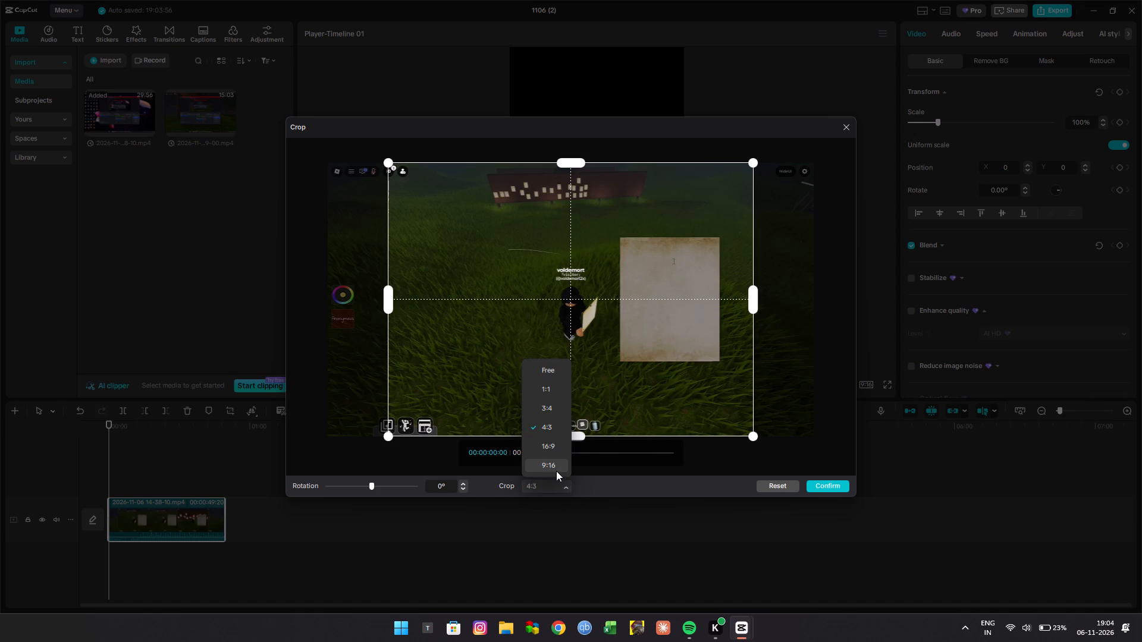
pyautogui.click(544, 400)
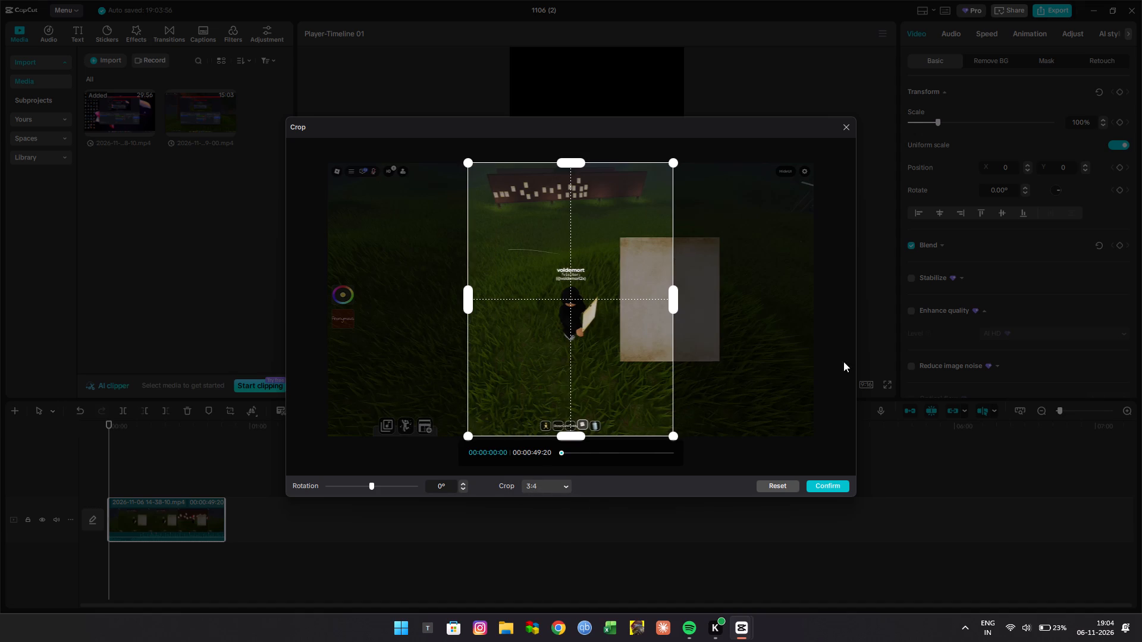
pyautogui.click(832, 484)
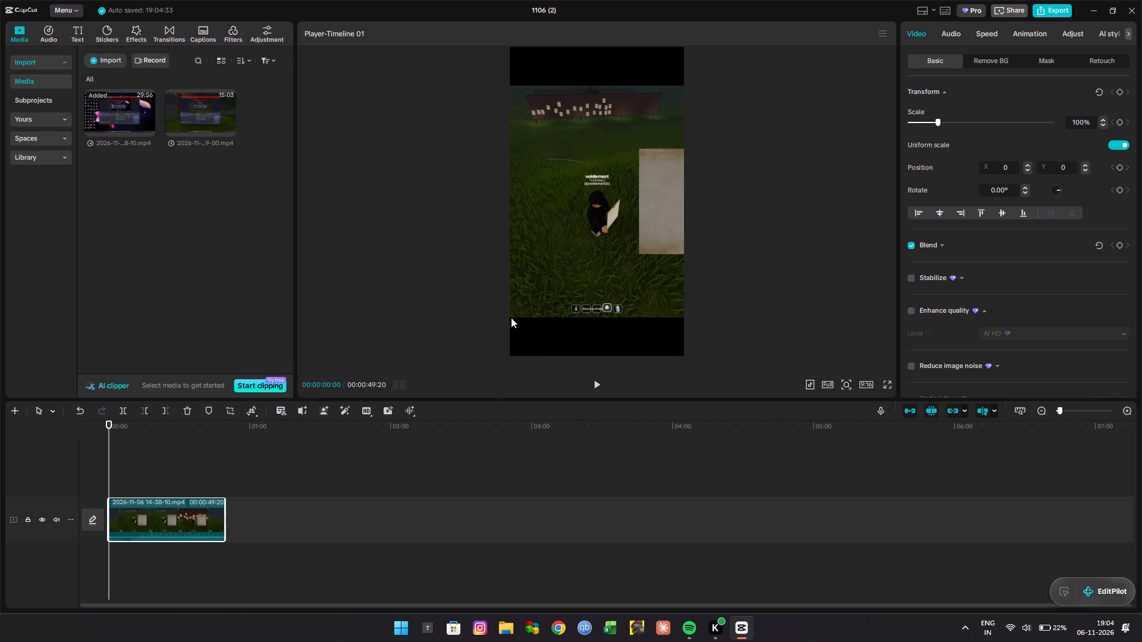
# Copy the 49-second gameplay clip and paste the duplicate at the start of the timeline, on a track above the original.
pyautogui.click(153, 511)
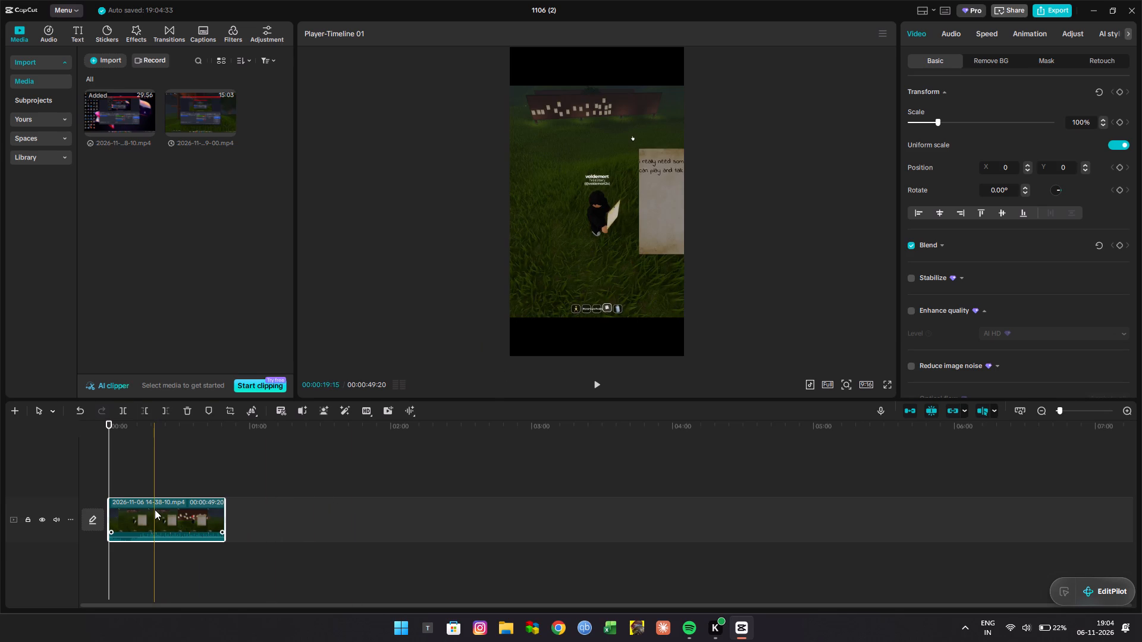
pyautogui.rightClick(155, 509)
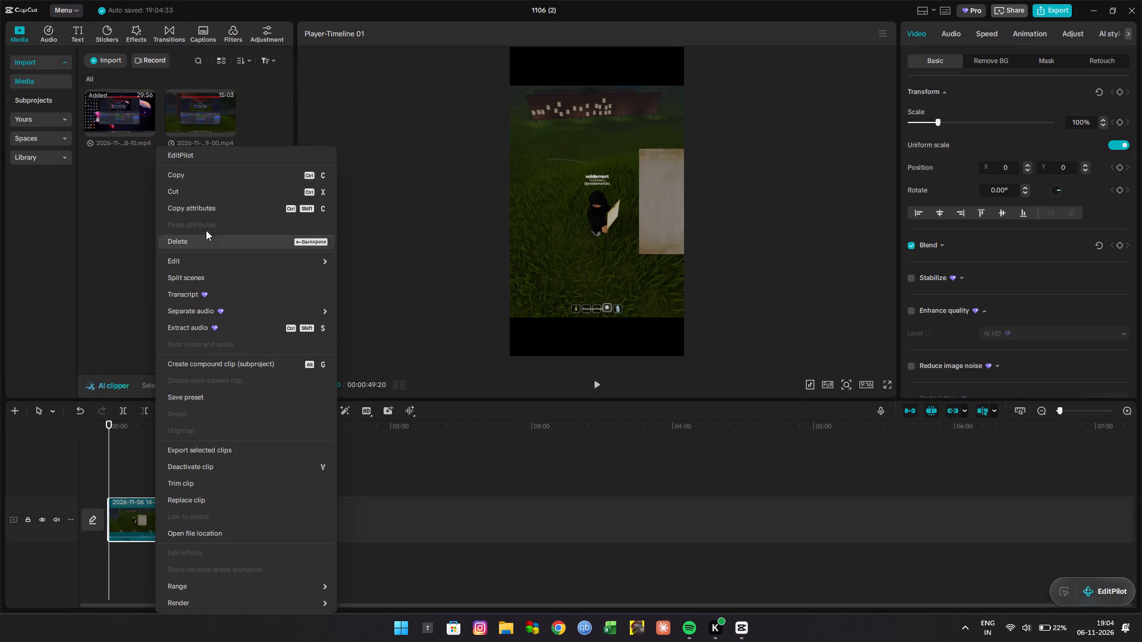
pyautogui.click(194, 179)
pyautogui.hotkey('ctrl', 'v')
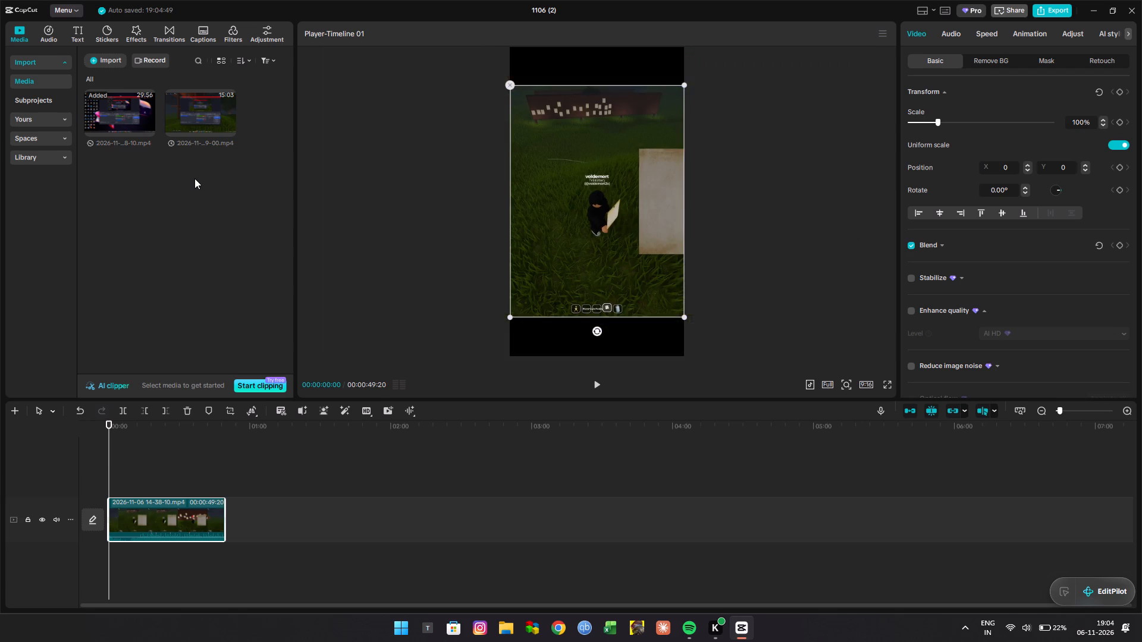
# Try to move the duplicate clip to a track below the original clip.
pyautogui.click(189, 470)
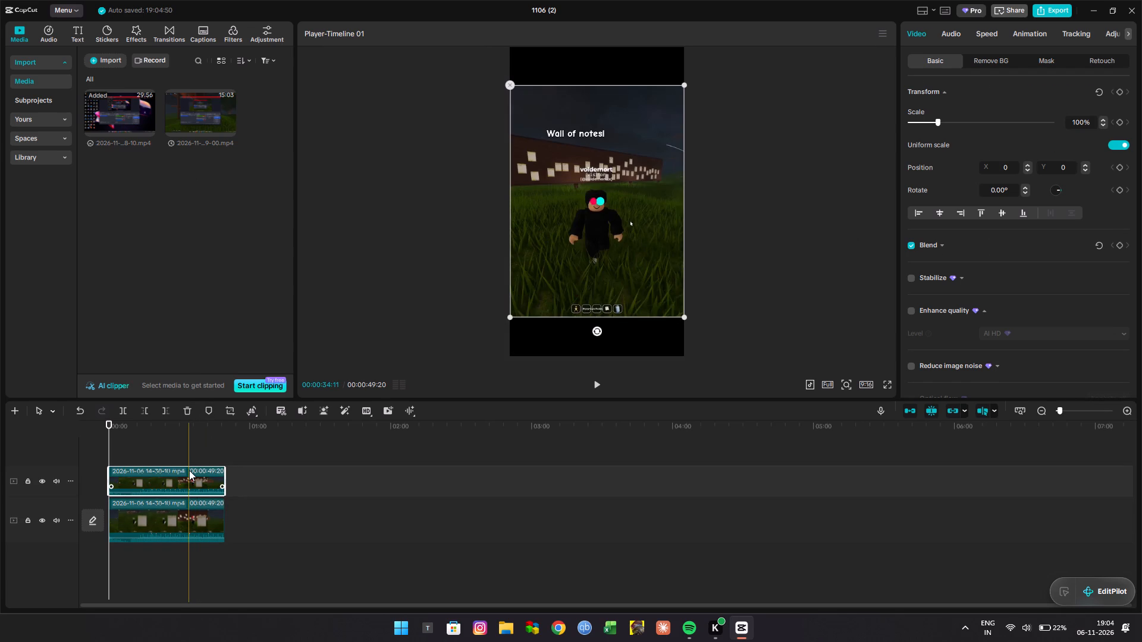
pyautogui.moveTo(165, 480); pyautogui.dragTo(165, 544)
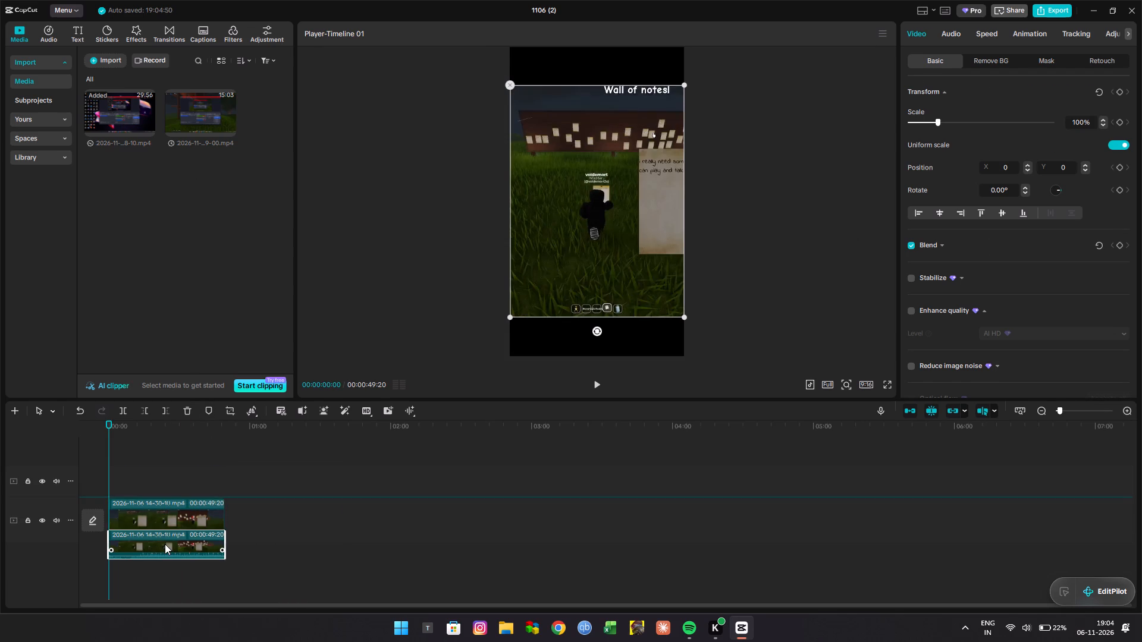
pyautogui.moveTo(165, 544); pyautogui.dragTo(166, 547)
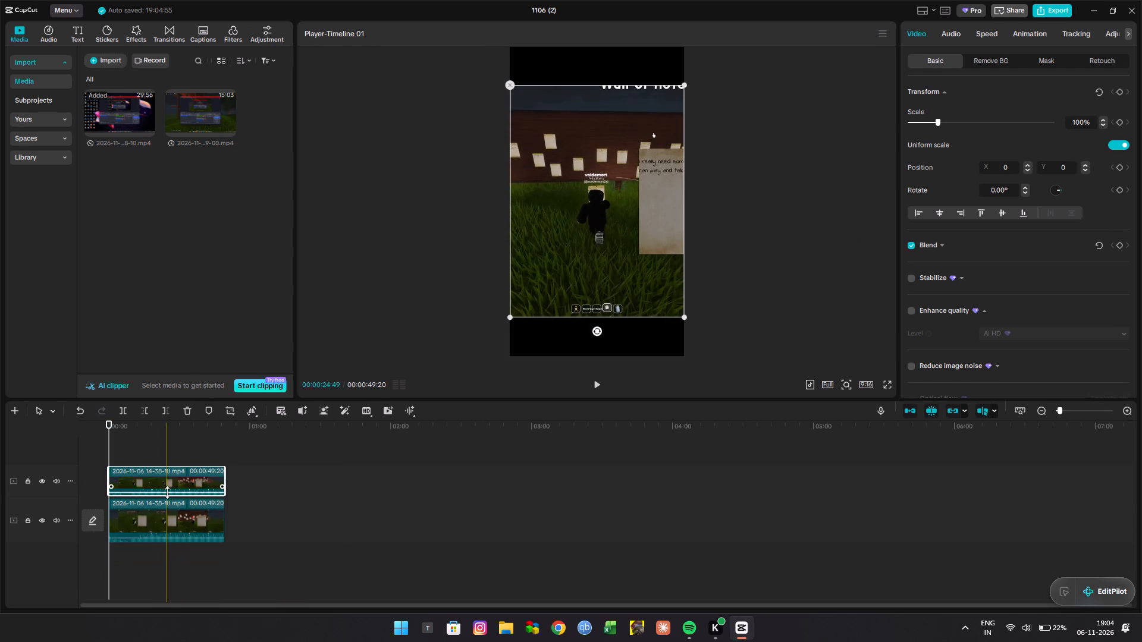
# Enlarge the lower-track clip to a scale of 140% so that it fills the height of the vertical frame.
pyautogui.click(168, 529)
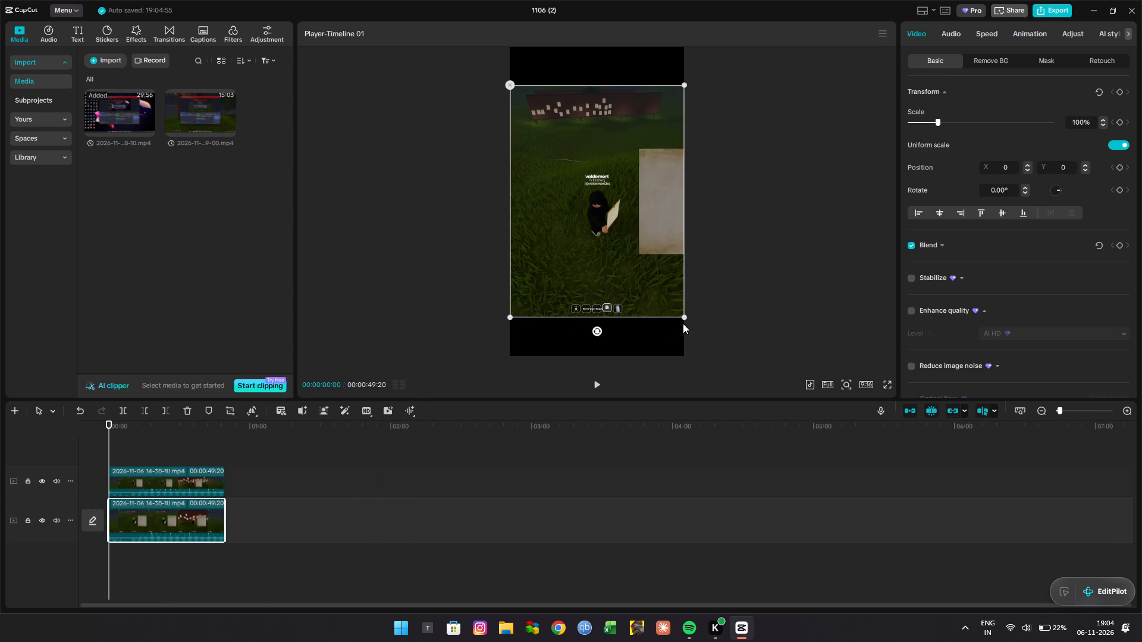
pyautogui.moveTo(685, 317); pyautogui.dragTo(695, 347)
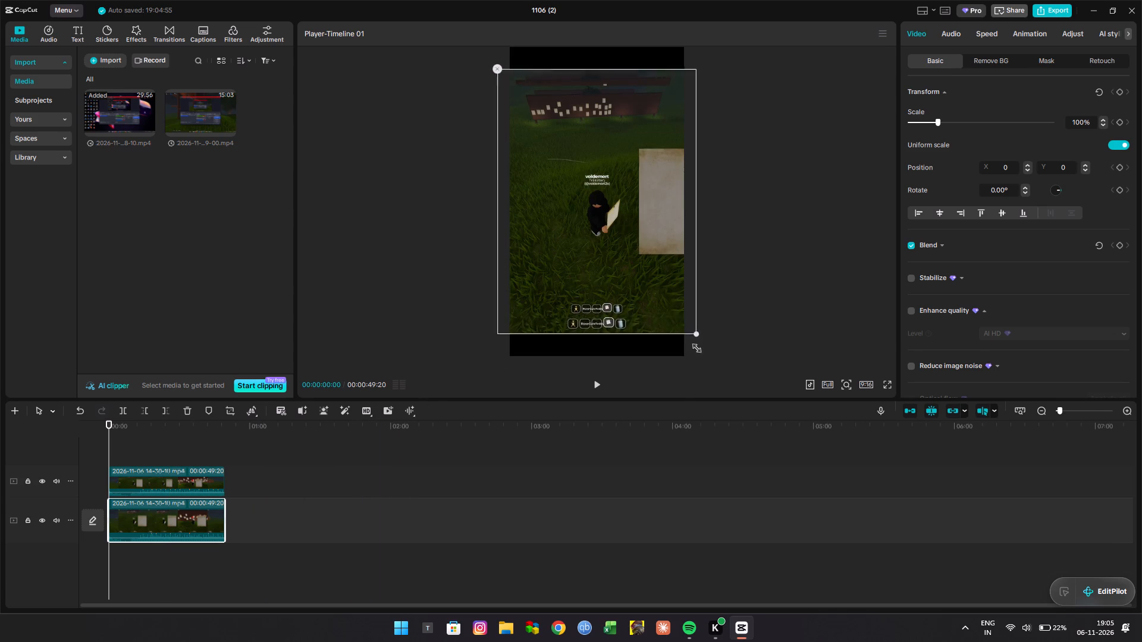
pyautogui.moveTo(695, 347); pyautogui.dragTo(702, 398)
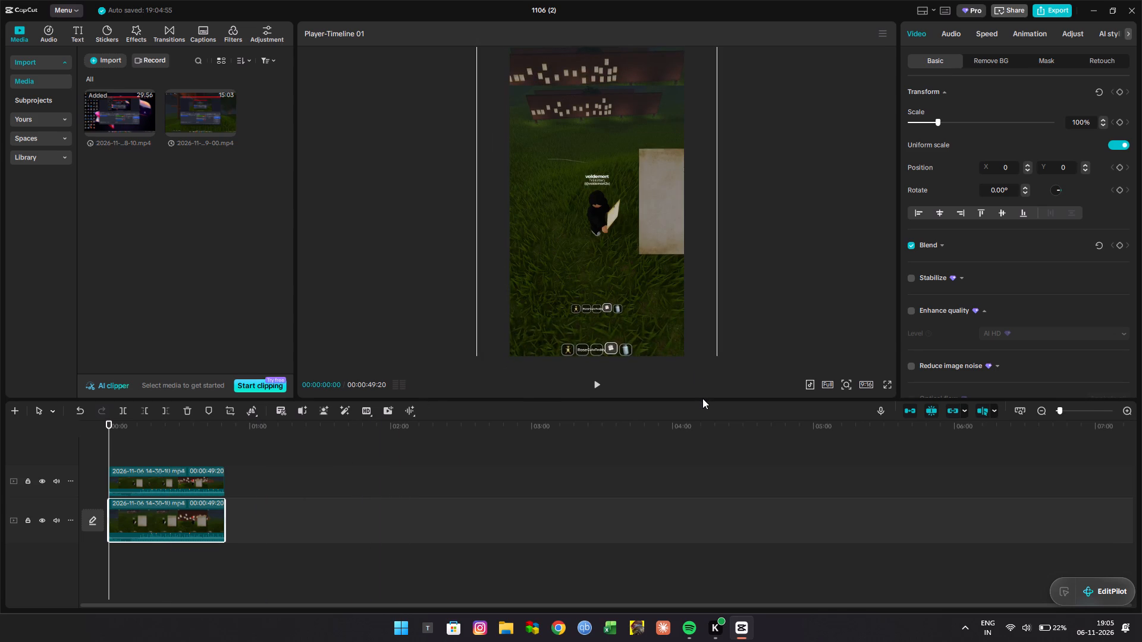
pyautogui.moveTo(702, 398); pyautogui.dragTo(703, 402)
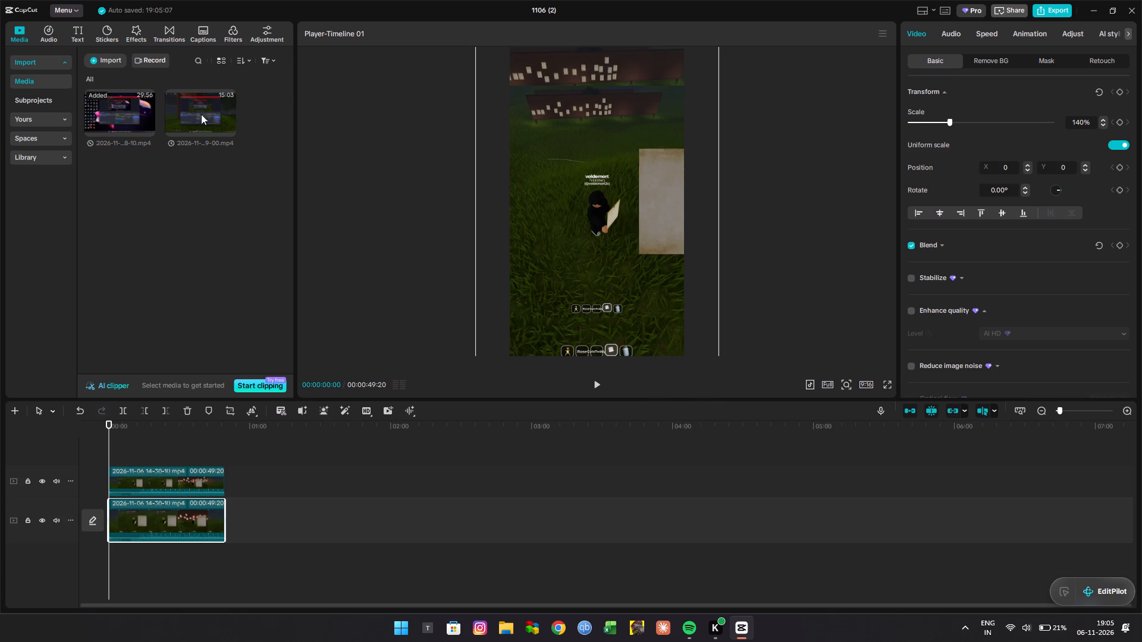
# Search the video effects for "blur", reload the results, clear the search and look through the trending effects.
pyautogui.click(139, 33)
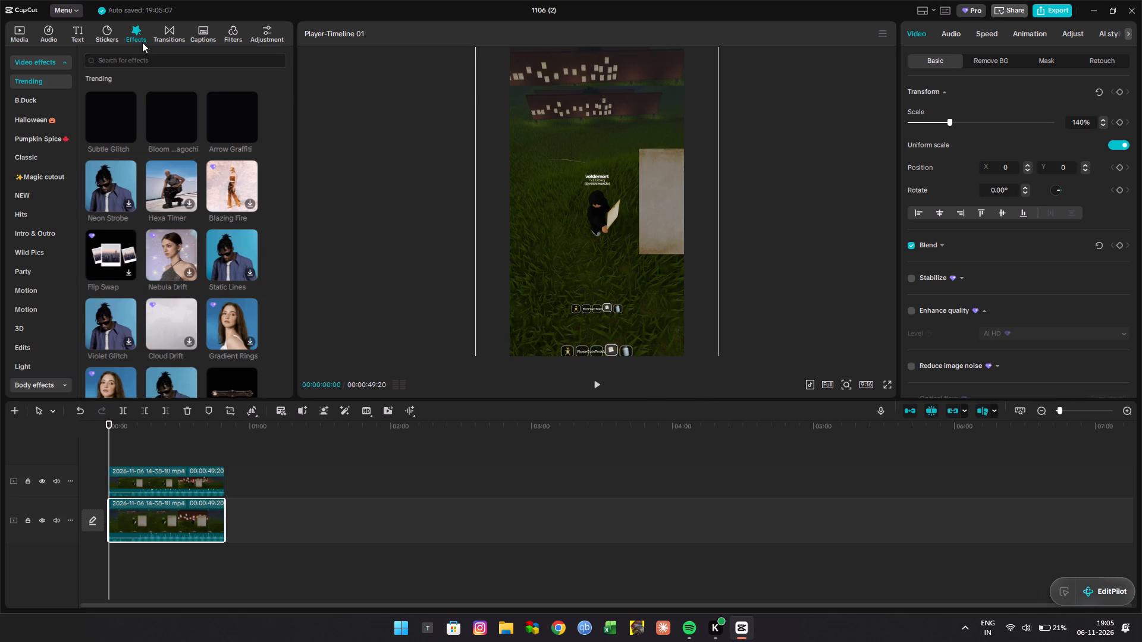
pyautogui.click(155, 59)
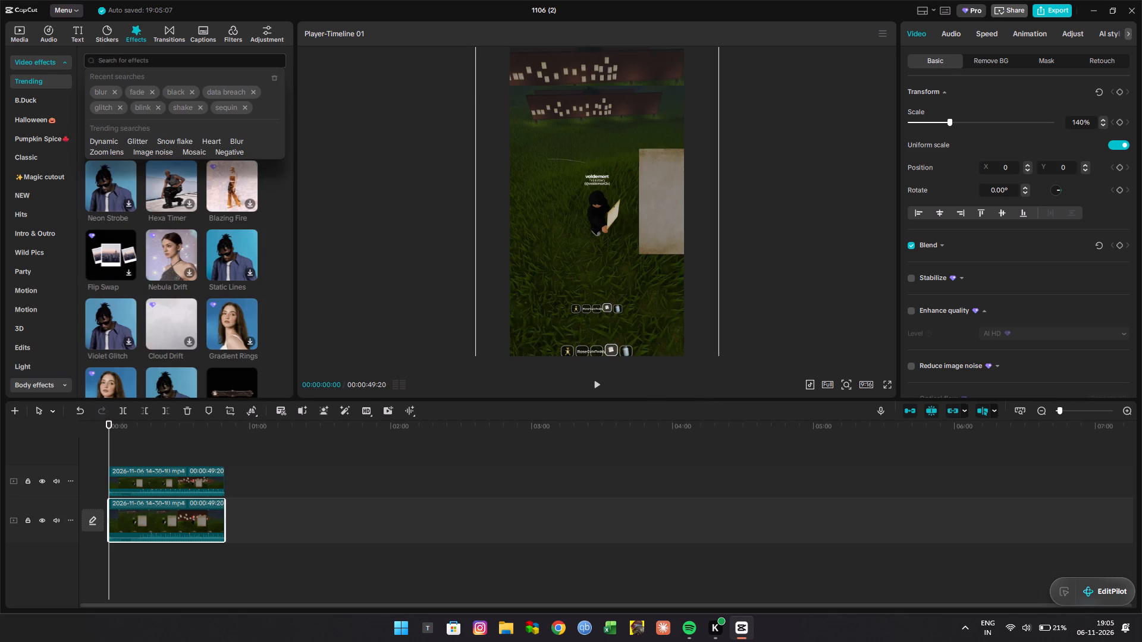
pyautogui.write('blur')
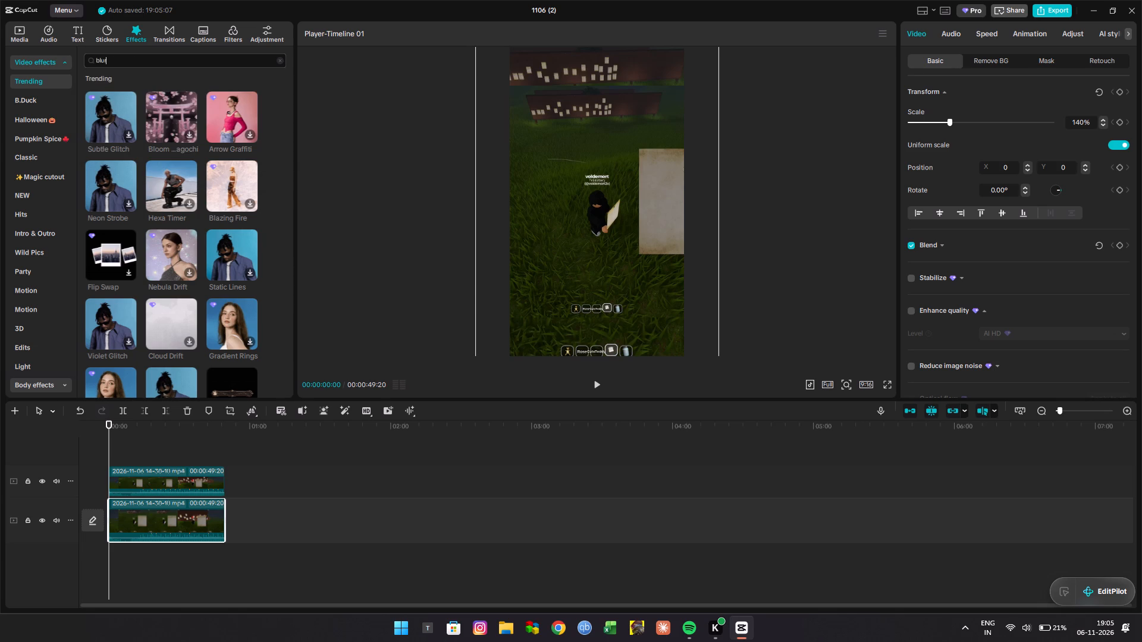
pyautogui.press('Return')
pyautogui.click(218, 148)
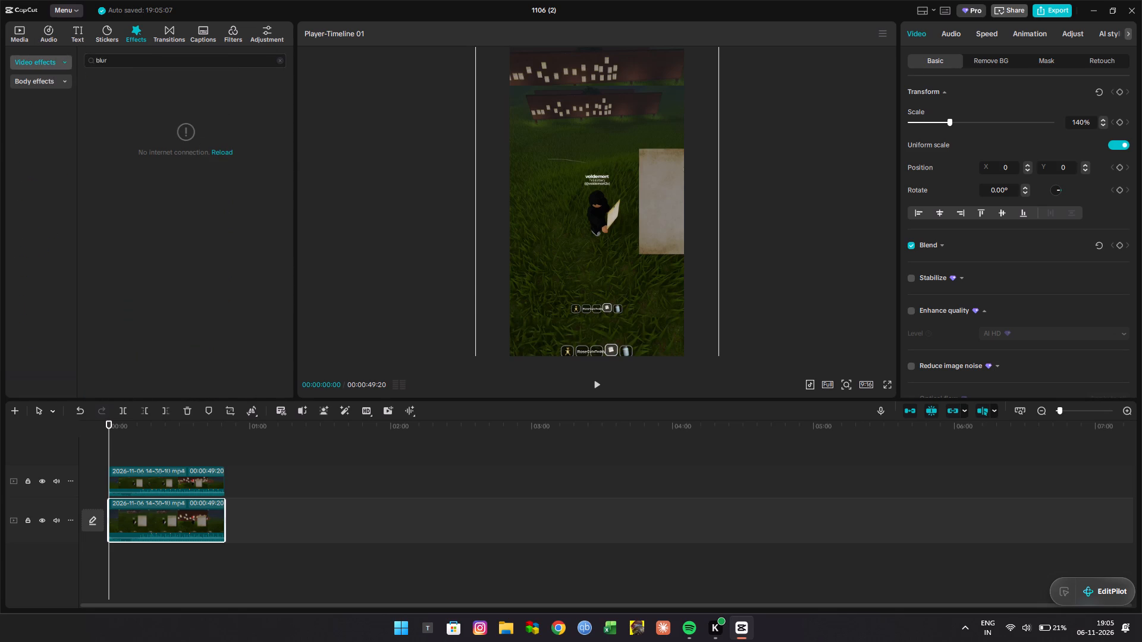
pyautogui.moveTo(141, 55); pyautogui.dragTo(55, 67)
pyautogui.press('BackSpace')
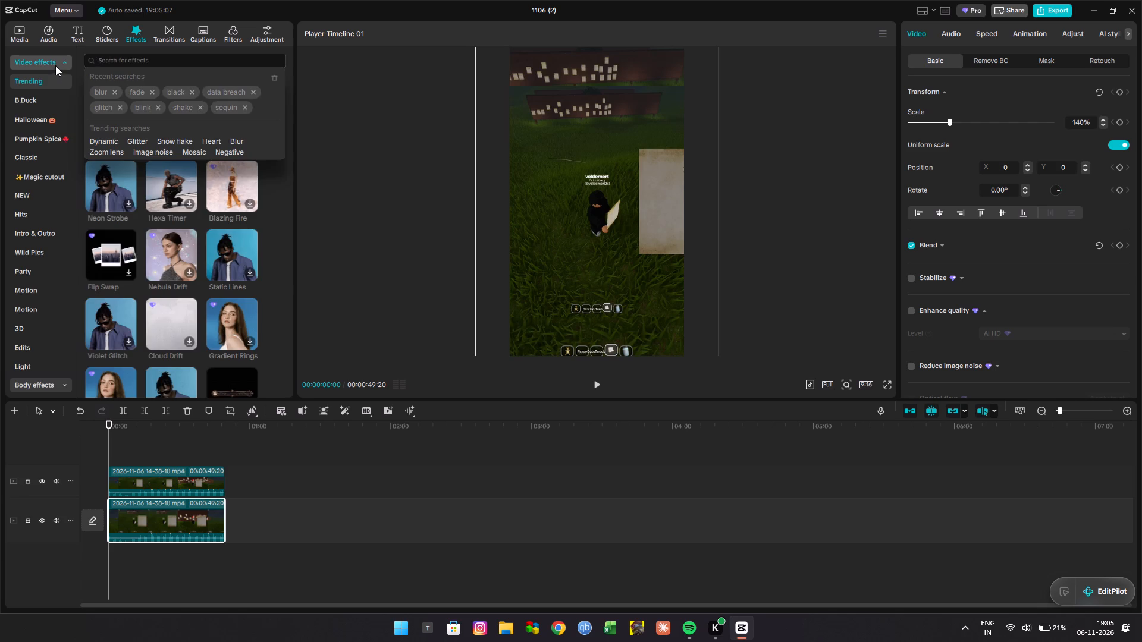
pyautogui.click(318, 98)
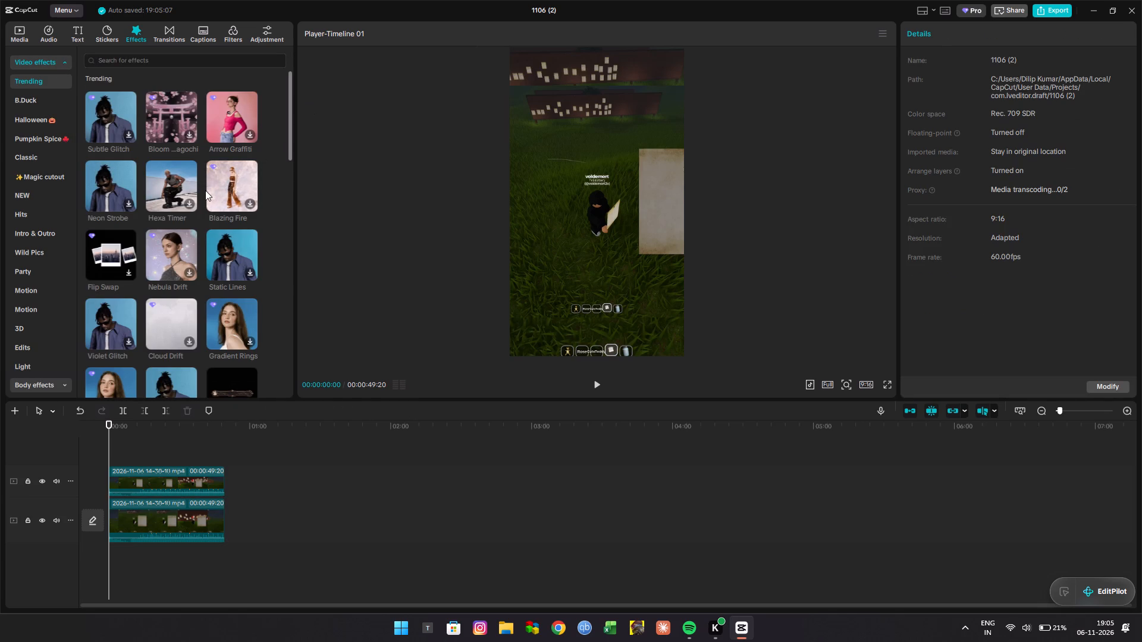
pyautogui.scroll(-3, 204, 220)
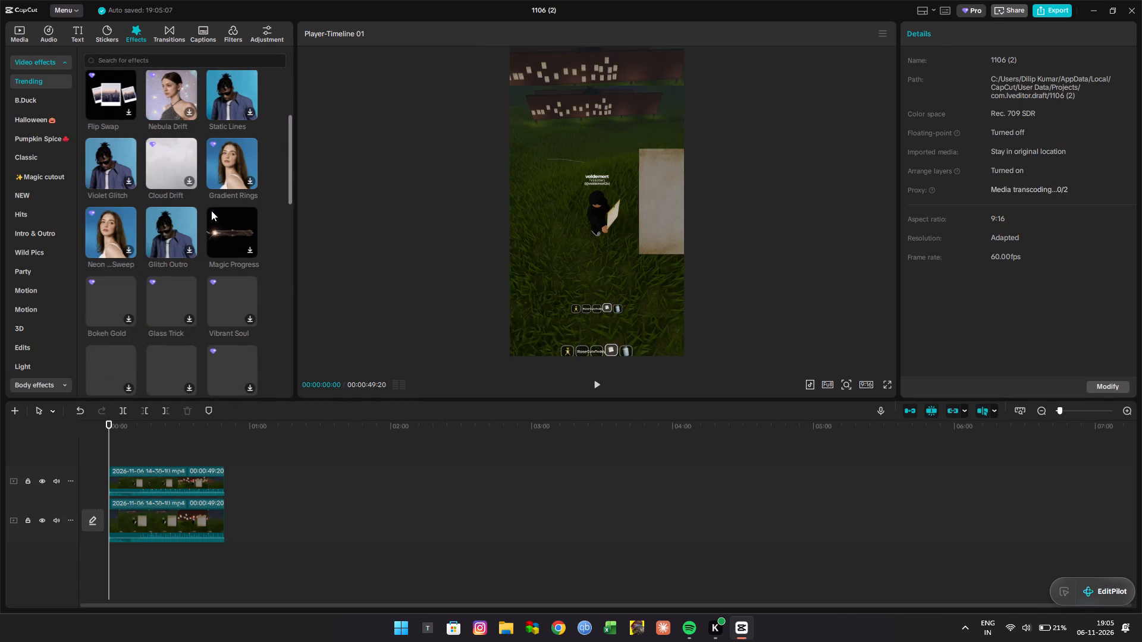
pyautogui.scroll(-9, 212, 210)
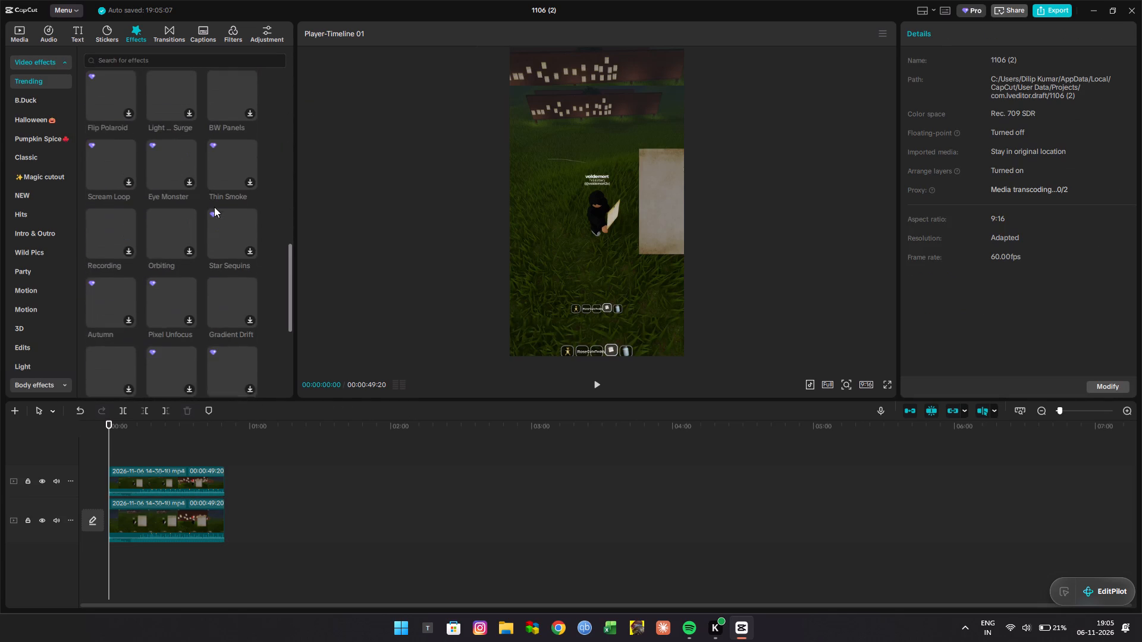
pyautogui.scroll(-1, 214, 207)
pyautogui.scroll(20, 214, 205)
pyautogui.scroll(1, 214, 205)
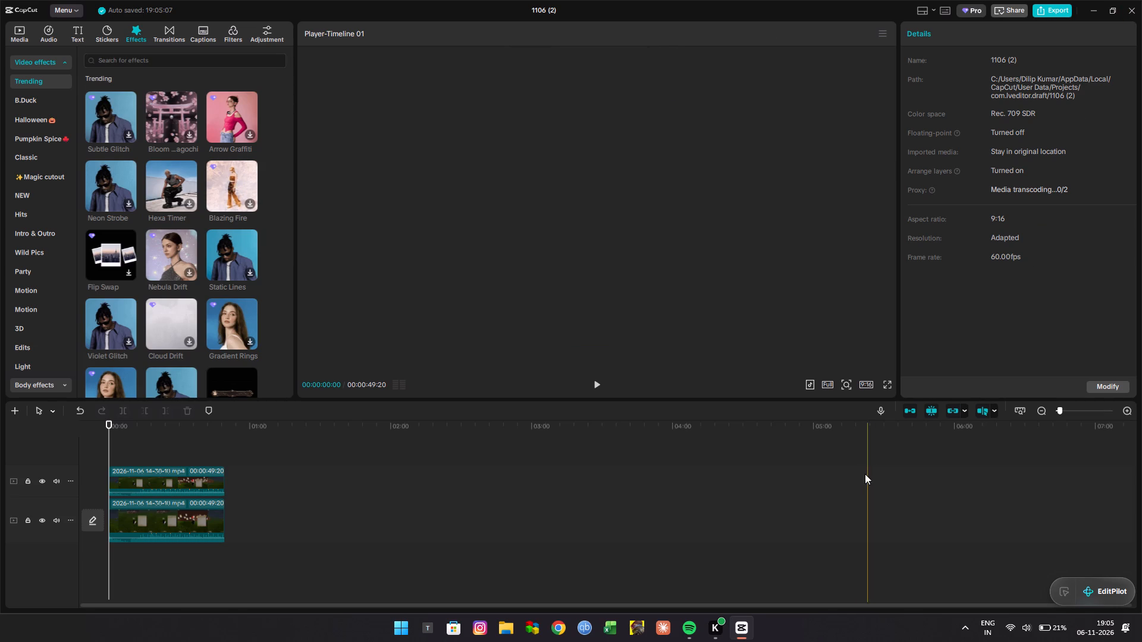
# End the CapCut task.
pyautogui.rightClick(743, 625)
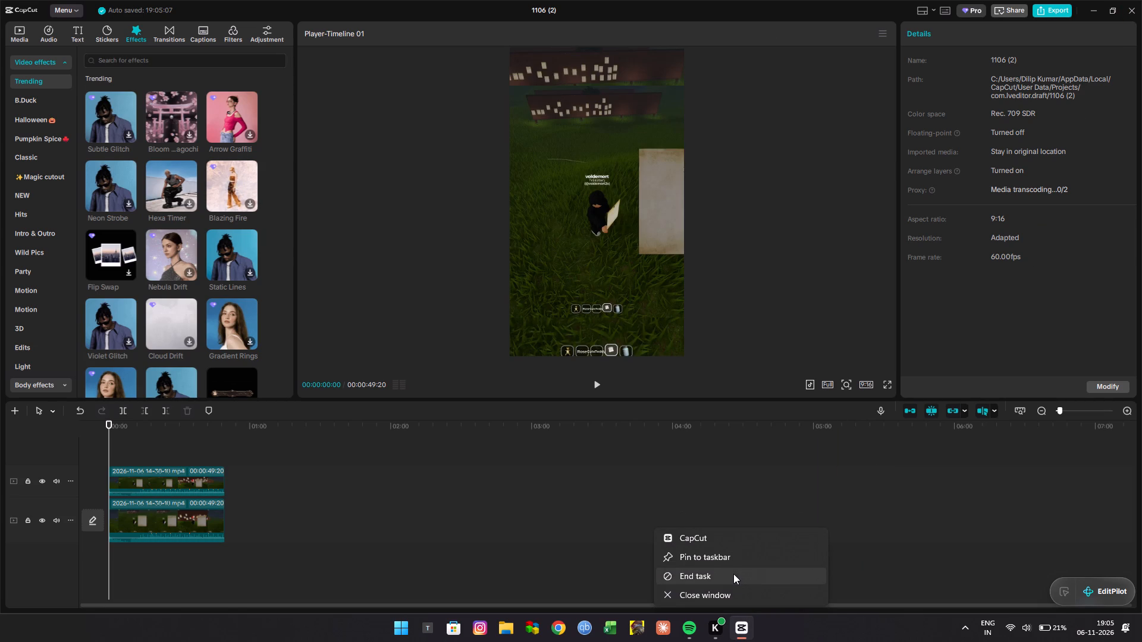
pyautogui.click(733, 574)
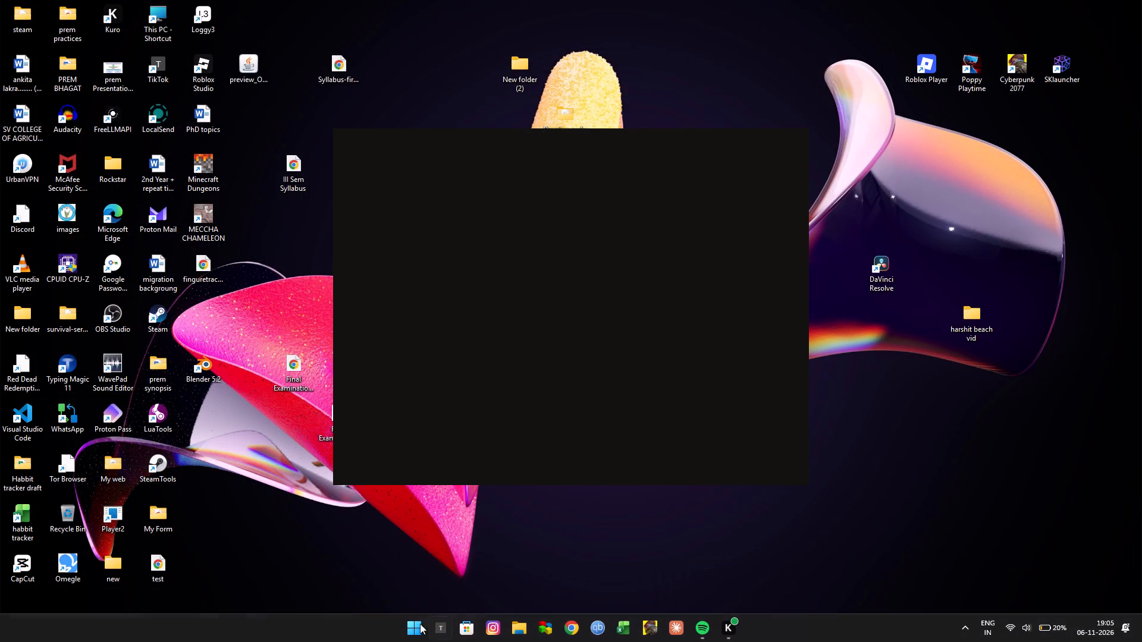
# Search the computer for "vpn" and launch UrbanVPN.
pyautogui.click(412, 631)
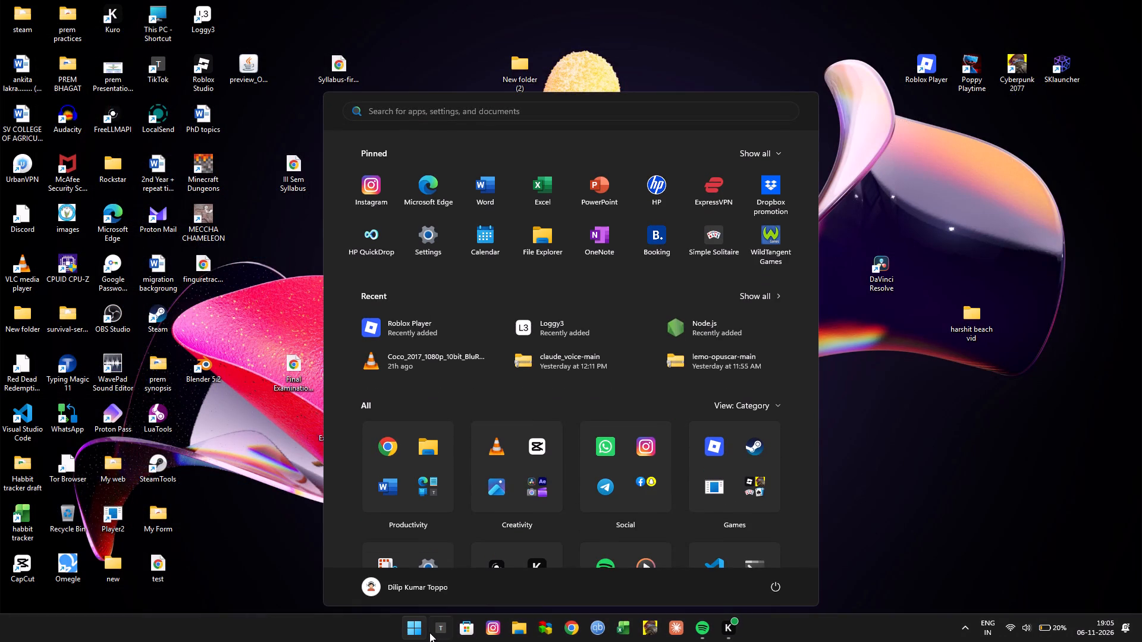
pyautogui.write('vpn')
pyautogui.press('Return')
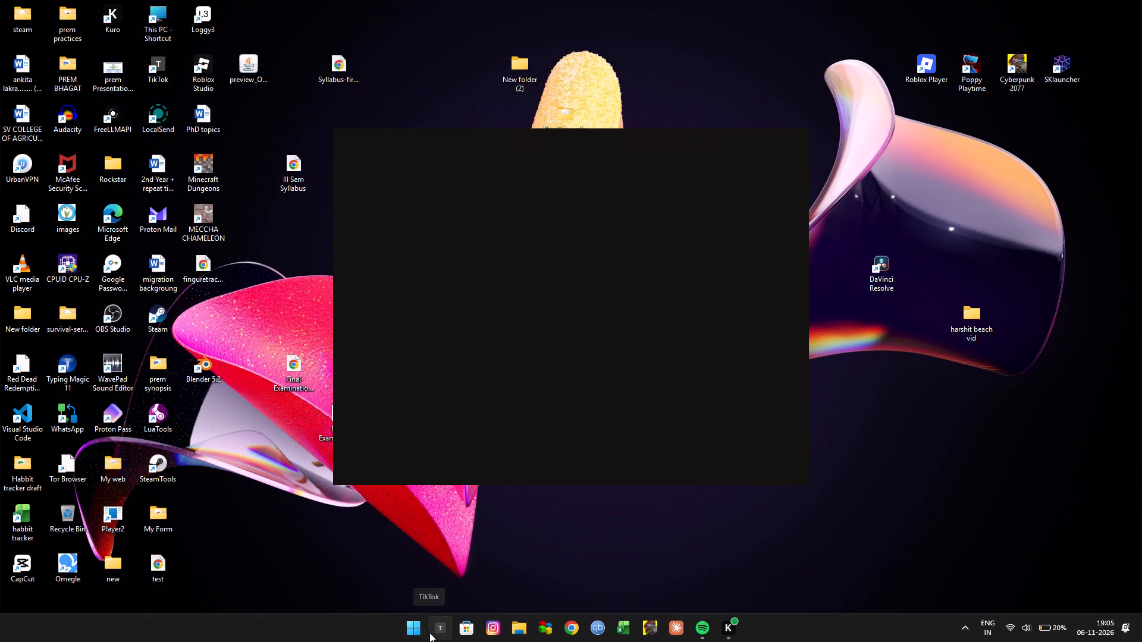
pyautogui.click(418, 383)
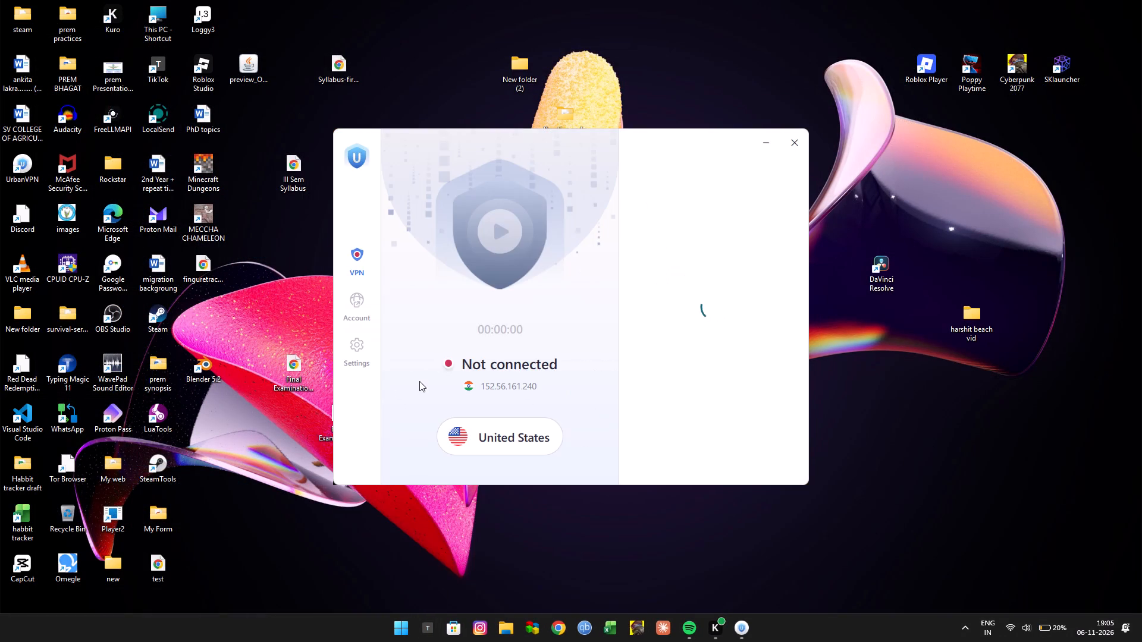
pyautogui.click(484, 398)
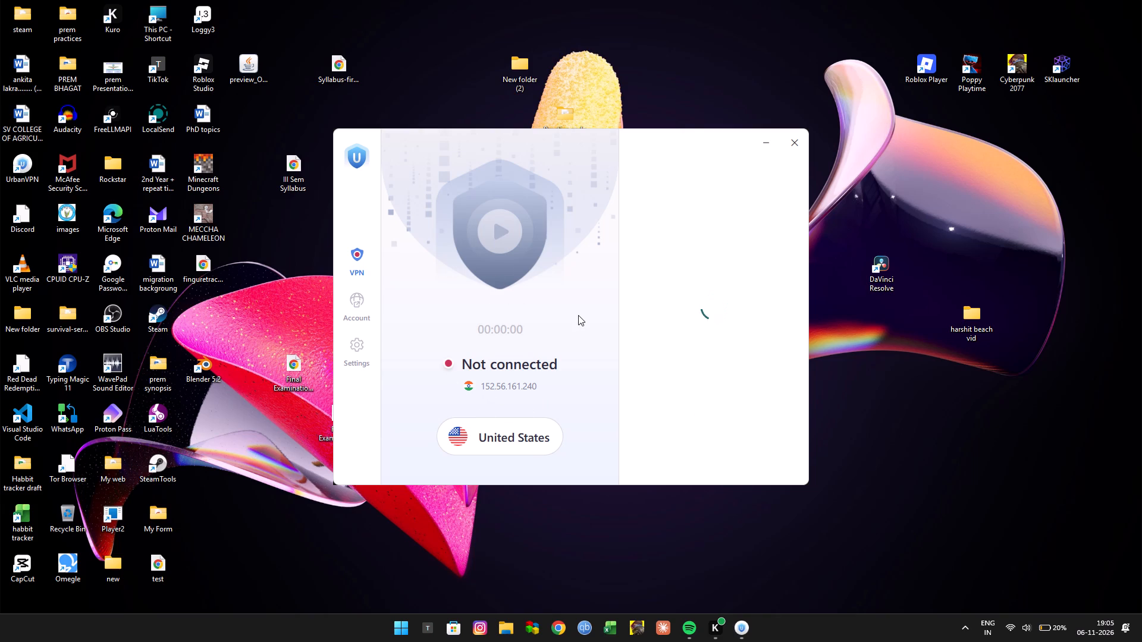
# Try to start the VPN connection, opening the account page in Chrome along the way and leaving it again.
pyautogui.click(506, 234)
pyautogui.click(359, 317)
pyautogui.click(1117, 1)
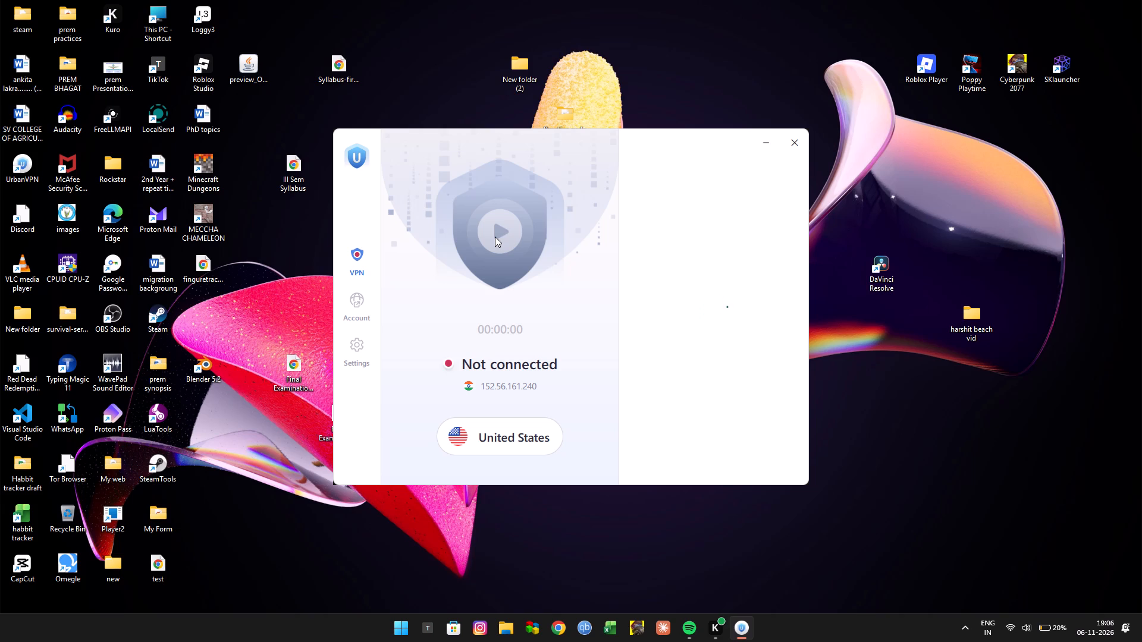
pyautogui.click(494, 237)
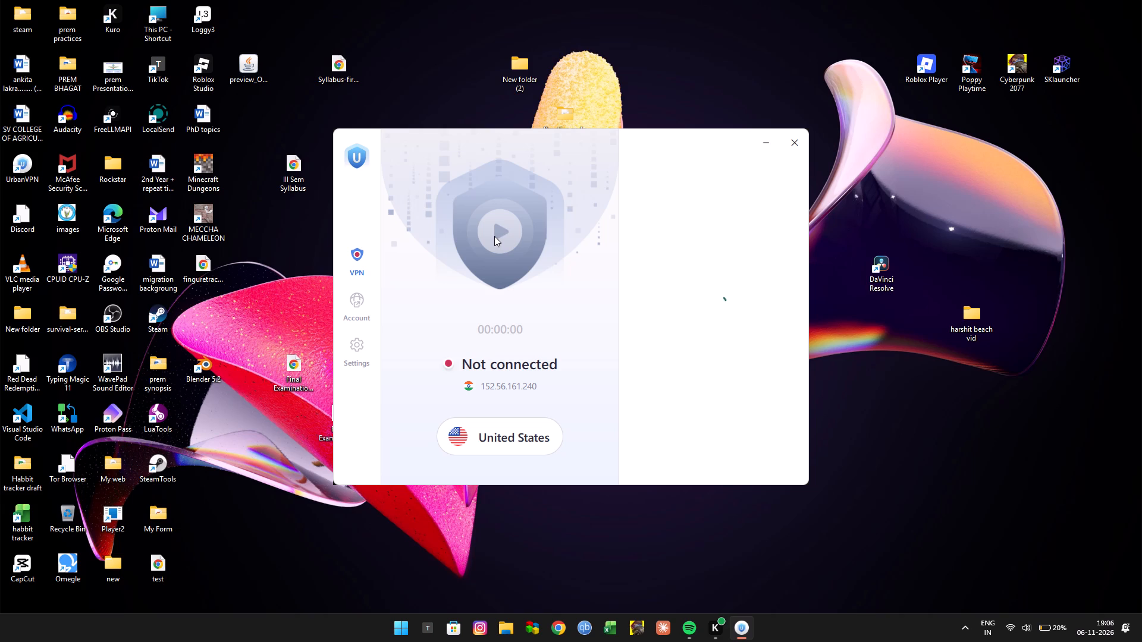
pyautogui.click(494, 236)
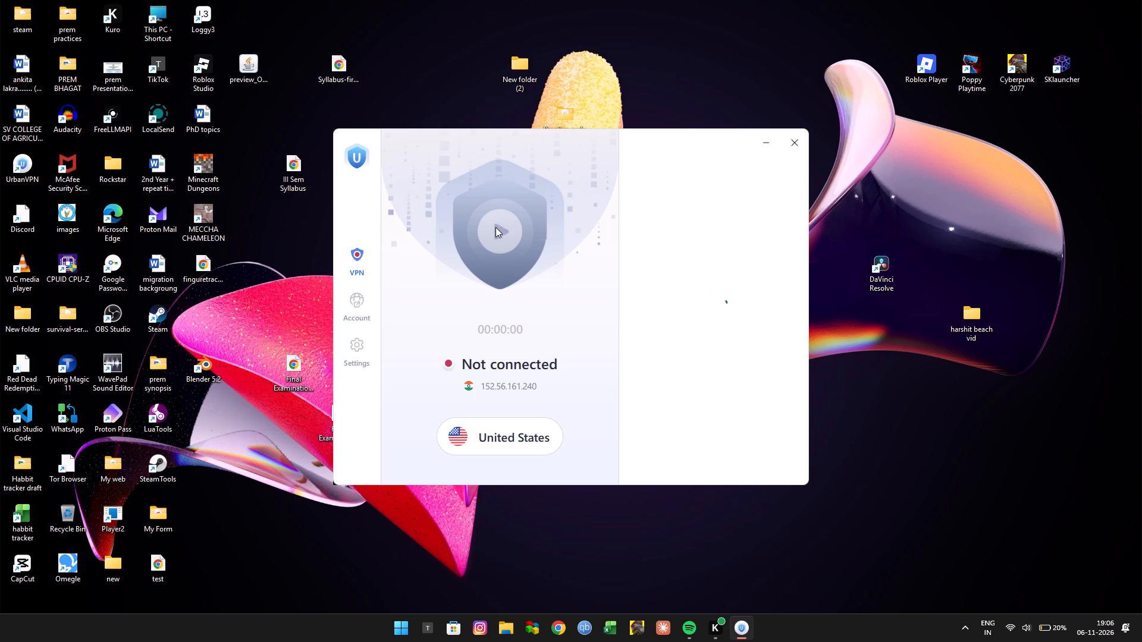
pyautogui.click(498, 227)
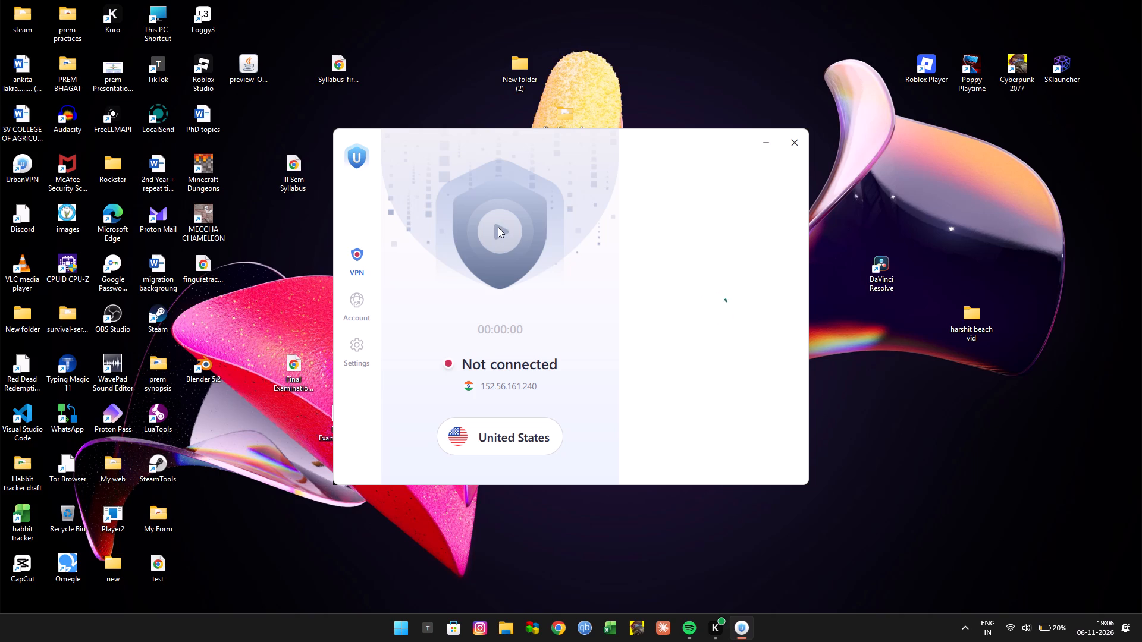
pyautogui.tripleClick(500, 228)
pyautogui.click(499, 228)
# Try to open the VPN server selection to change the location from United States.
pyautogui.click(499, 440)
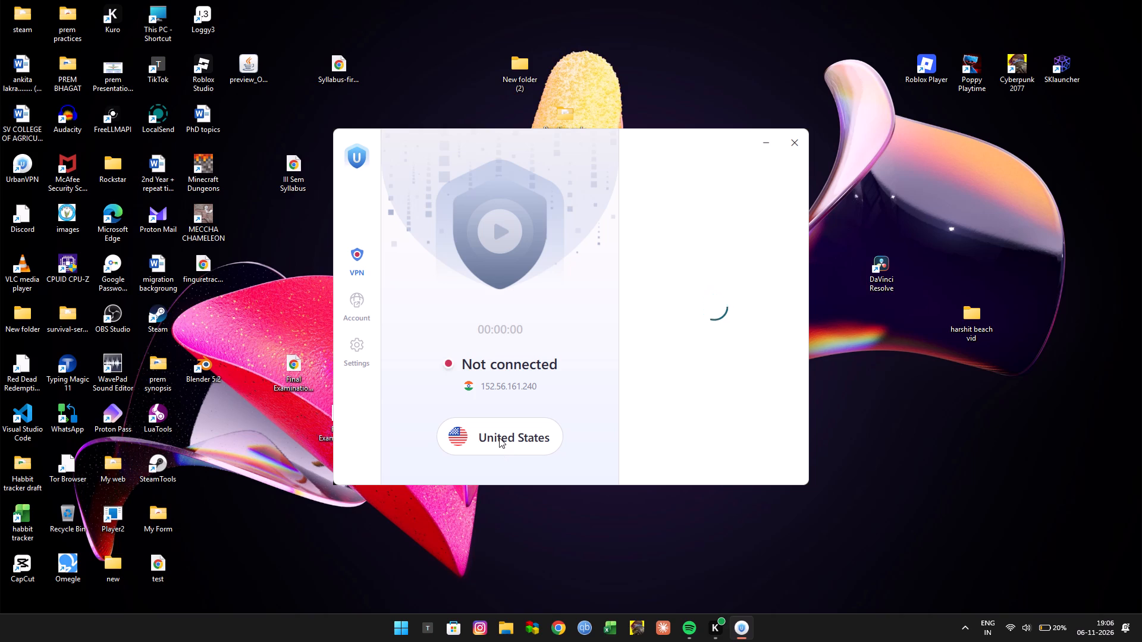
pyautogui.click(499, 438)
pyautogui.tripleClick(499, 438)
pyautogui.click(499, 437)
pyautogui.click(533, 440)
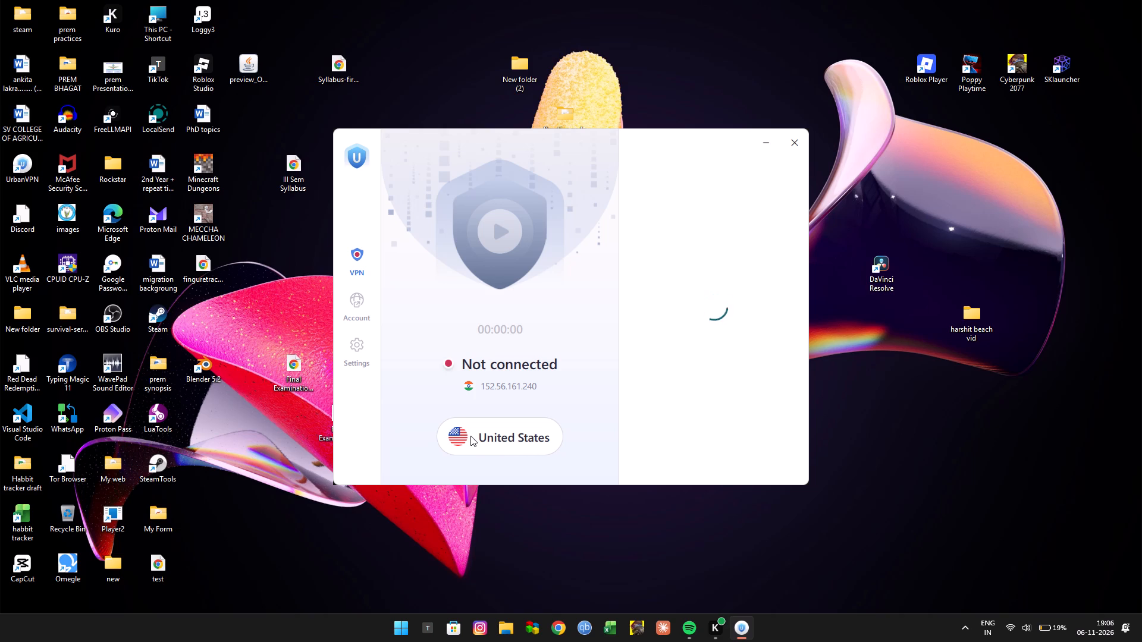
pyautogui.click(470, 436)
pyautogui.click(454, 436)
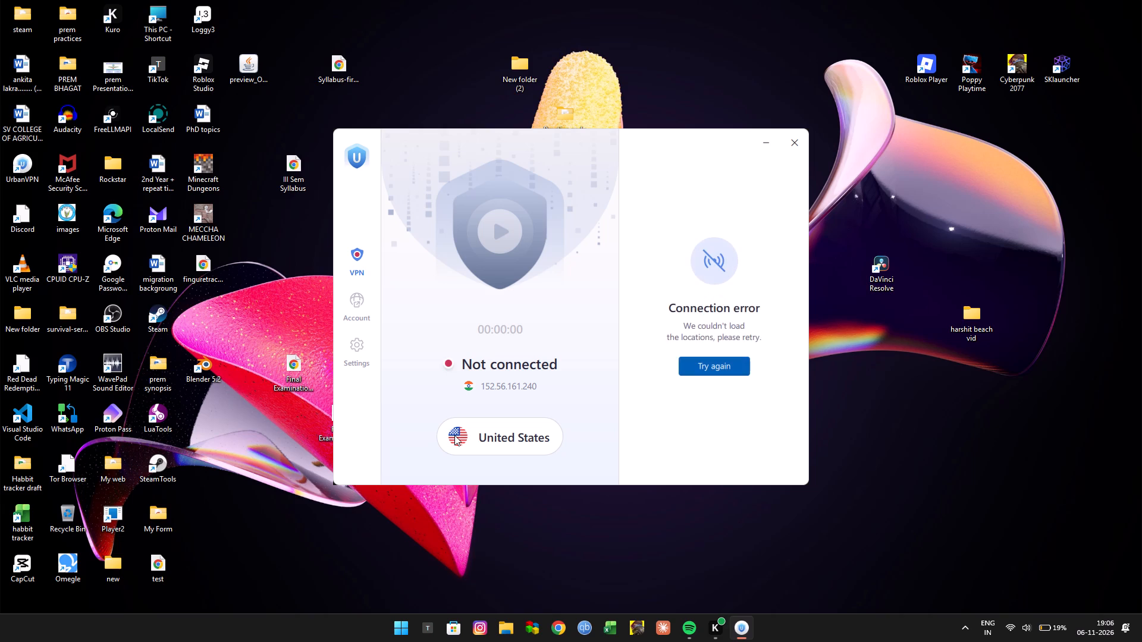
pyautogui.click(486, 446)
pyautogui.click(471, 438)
# Retry loading the VPN locations and view the Wi-Fi connection status in the quick settings.
pyautogui.click(726, 364)
pyautogui.click(1022, 639)
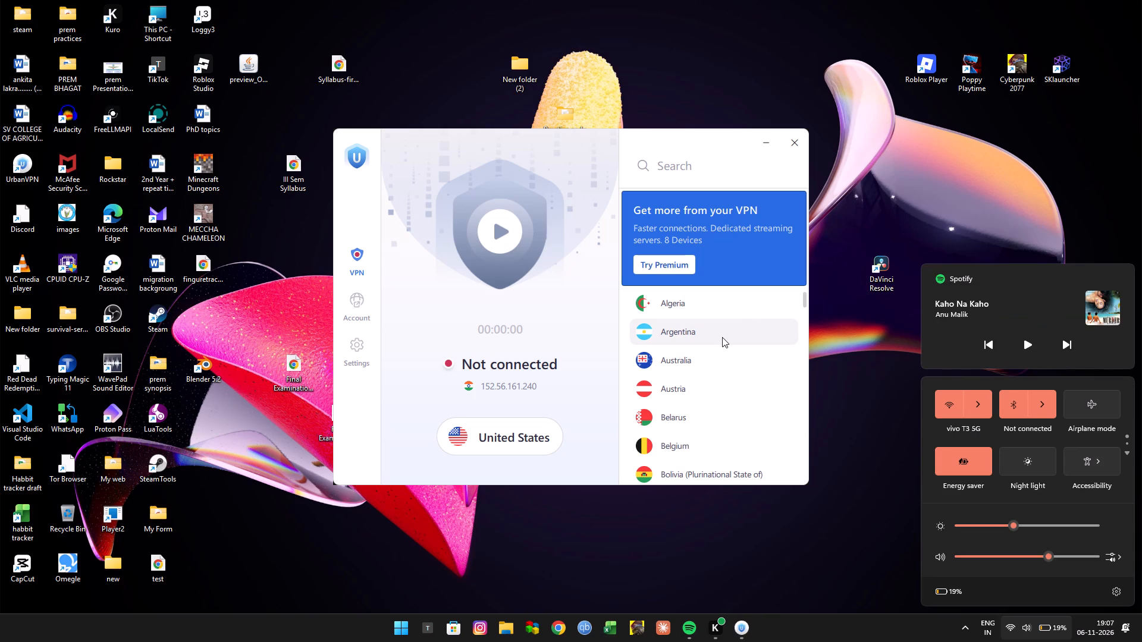
# Choose Argentina as the VPN location to connect to and postpone the UrbanVPN update.
pyautogui.scroll(-2, 726, 394)
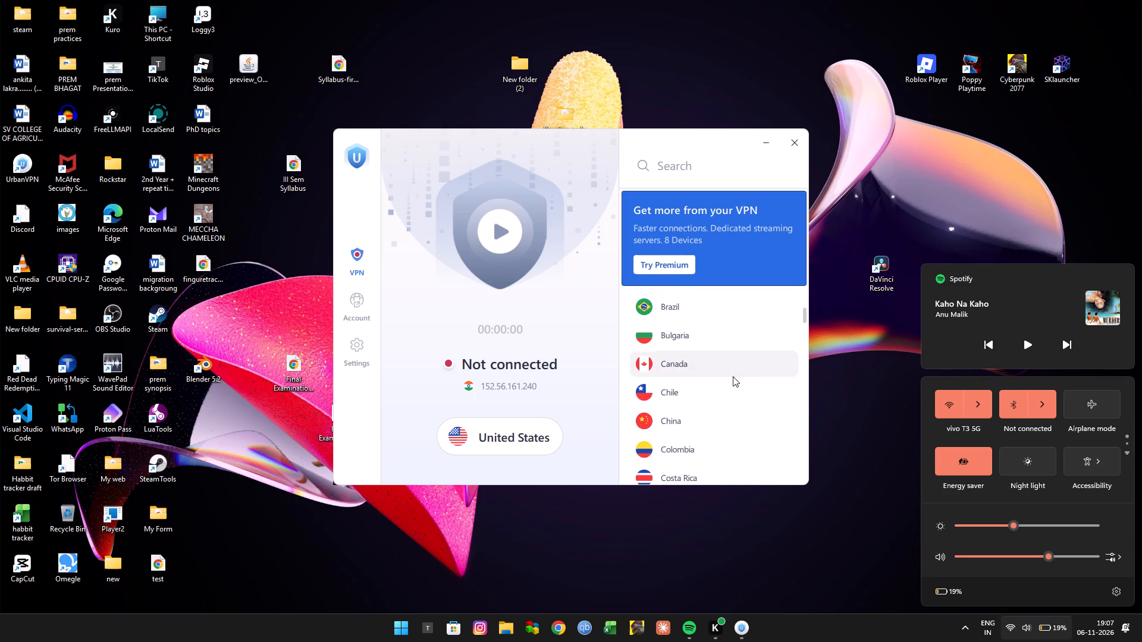
pyautogui.scroll(5, 733, 376)
pyautogui.click(735, 340)
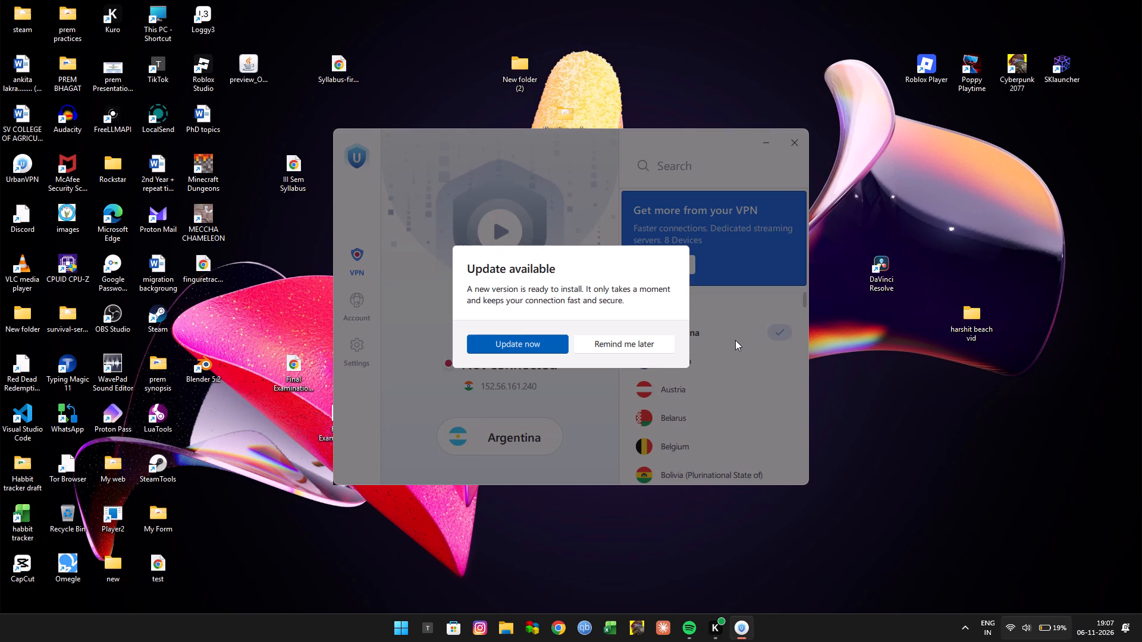
pyautogui.click(609, 346)
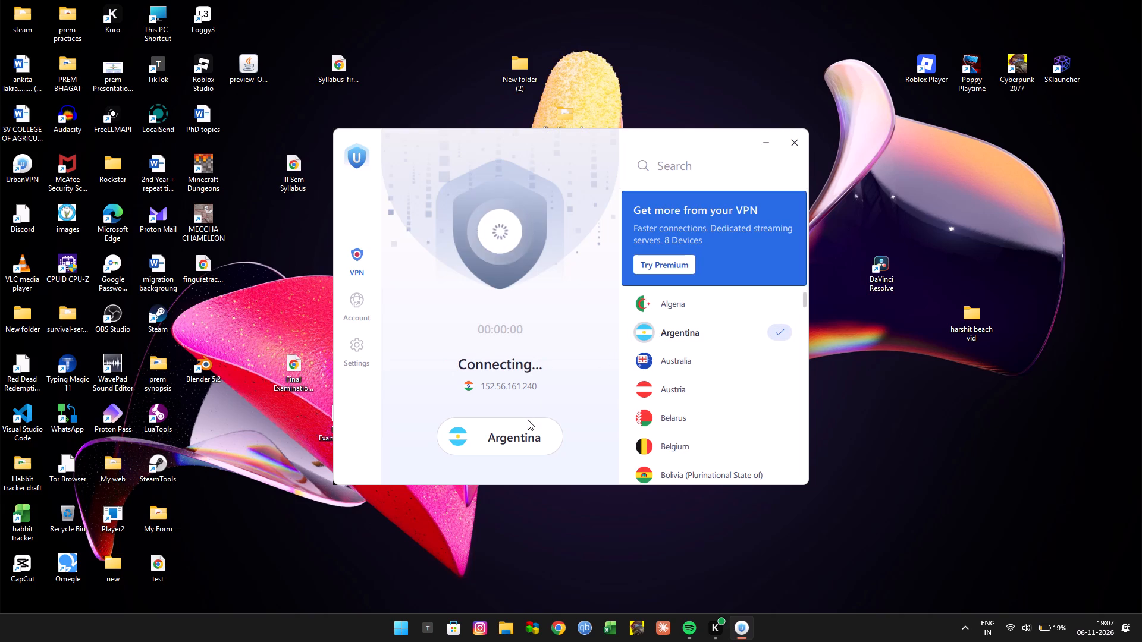
# Open the quick settings to check the Wi-Fi connection while the VPN connects.
pyautogui.click(1034, 635)
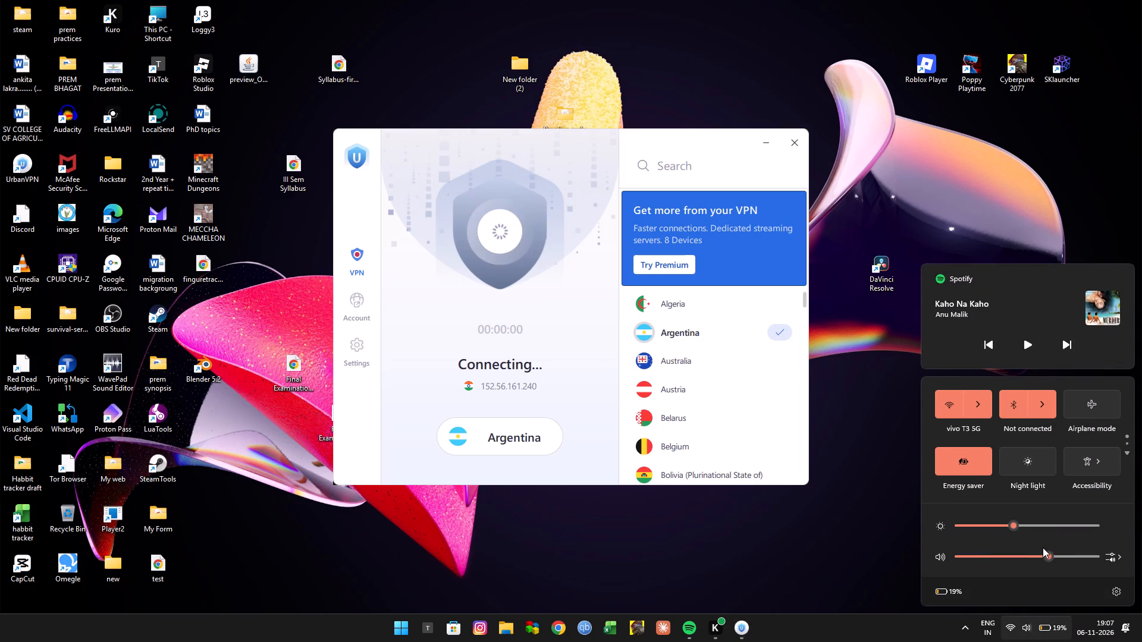
# Turn off Bluetooth in the system's quick settings.
pyautogui.click(1019, 405)
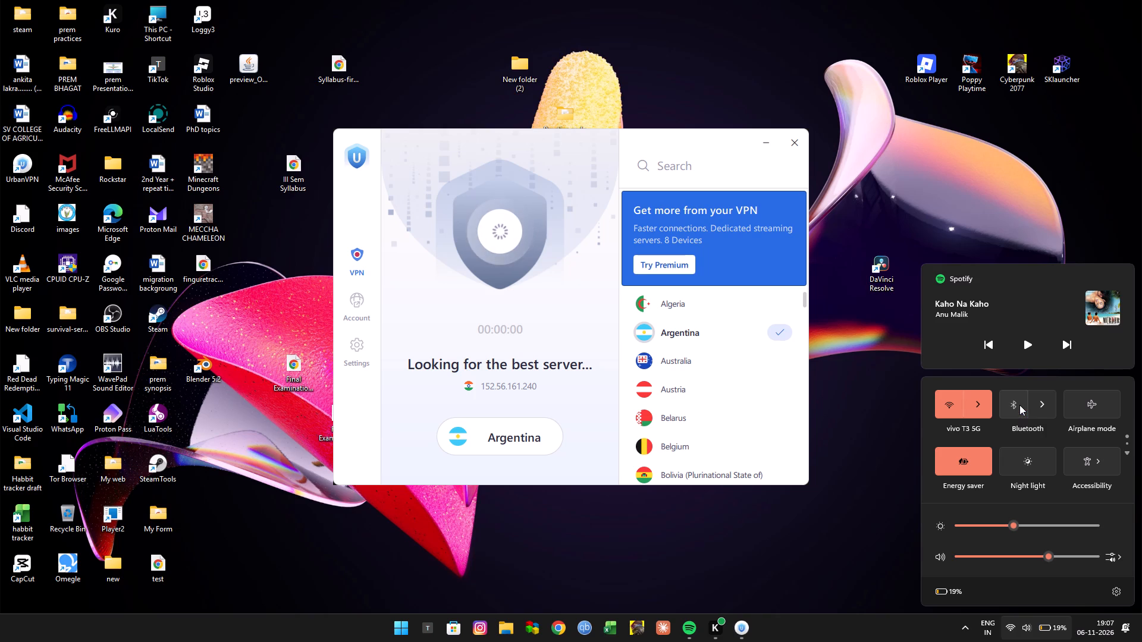